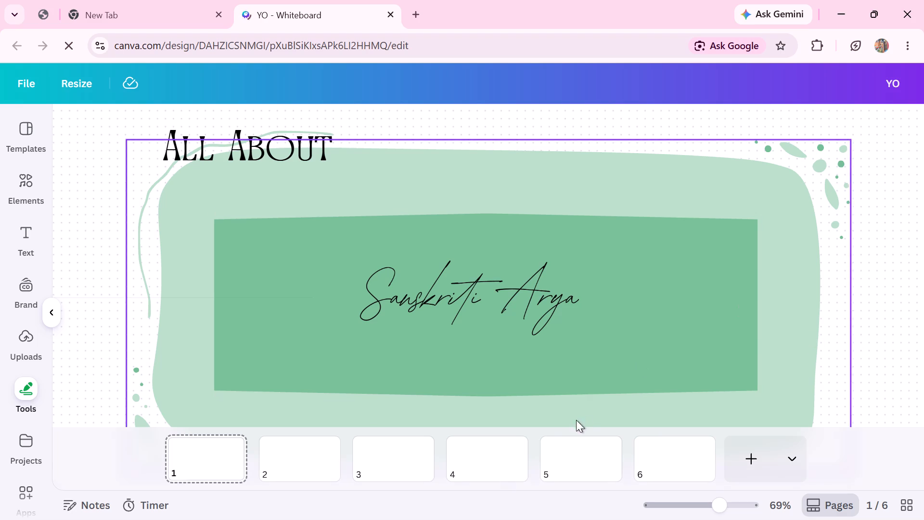
Look through the existing whiteboard pages 1 to 6 to review their content.
click(280, 450)
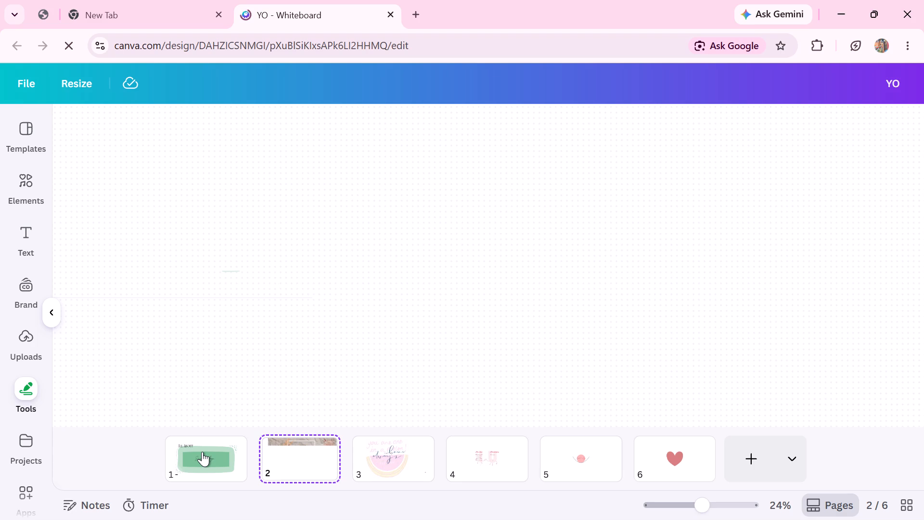
click(212, 466)
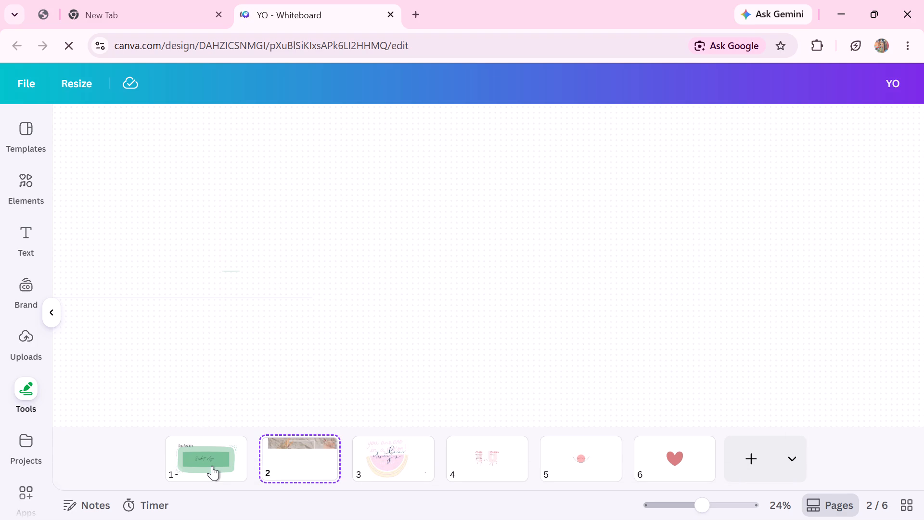
click(443, 458)
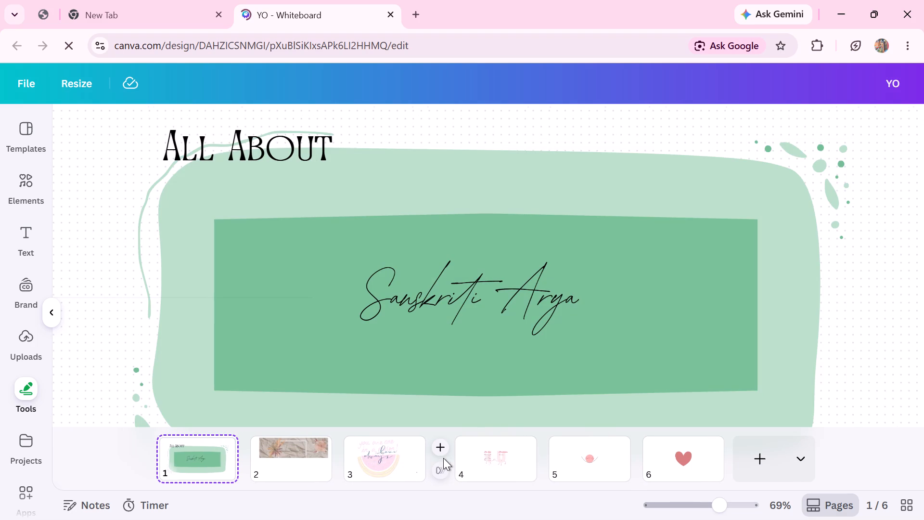
click(404, 465)
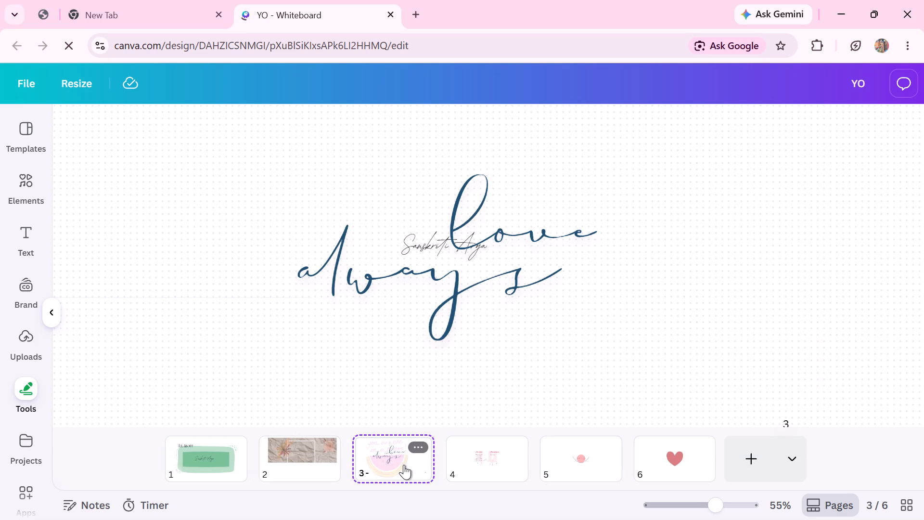
click(677, 445)
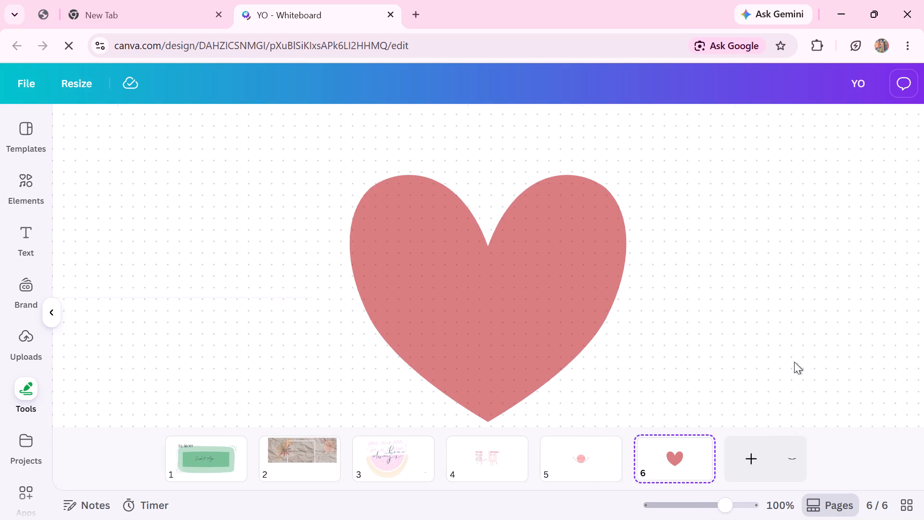
click(574, 442)
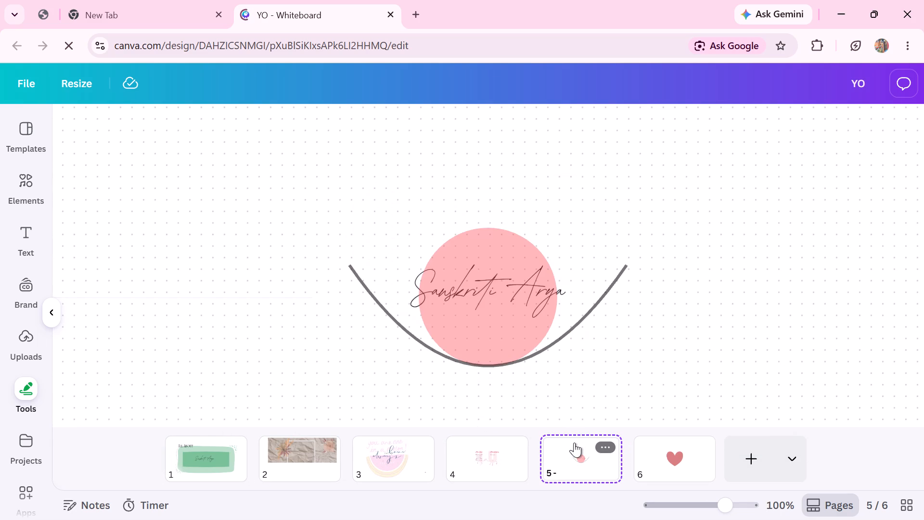
click(383, 461)
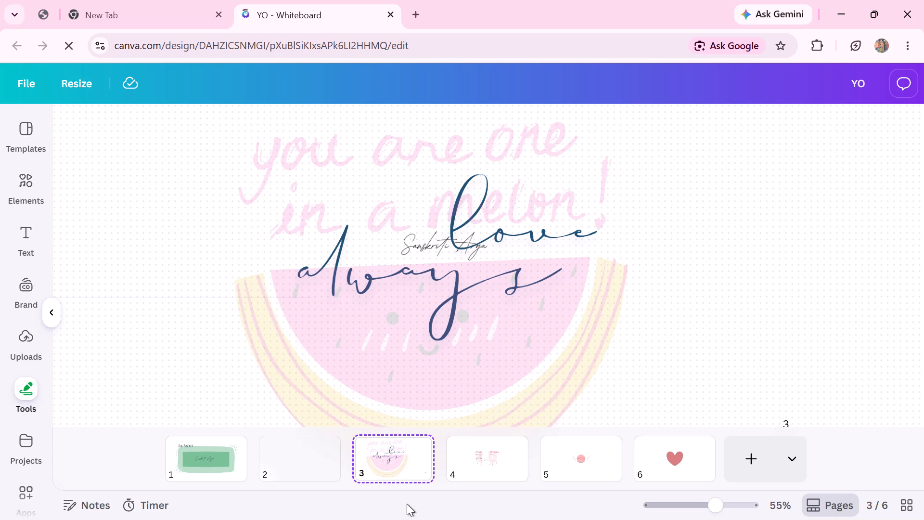
scroll(316, 479, left, 1)
click(208, 443)
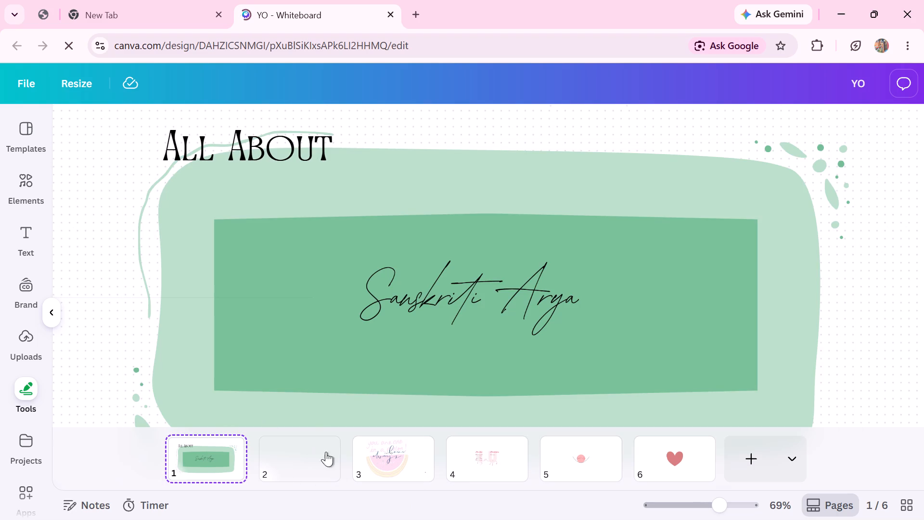
scroll(321, 401, down, 2)
scroll(321, 401, up, 1)
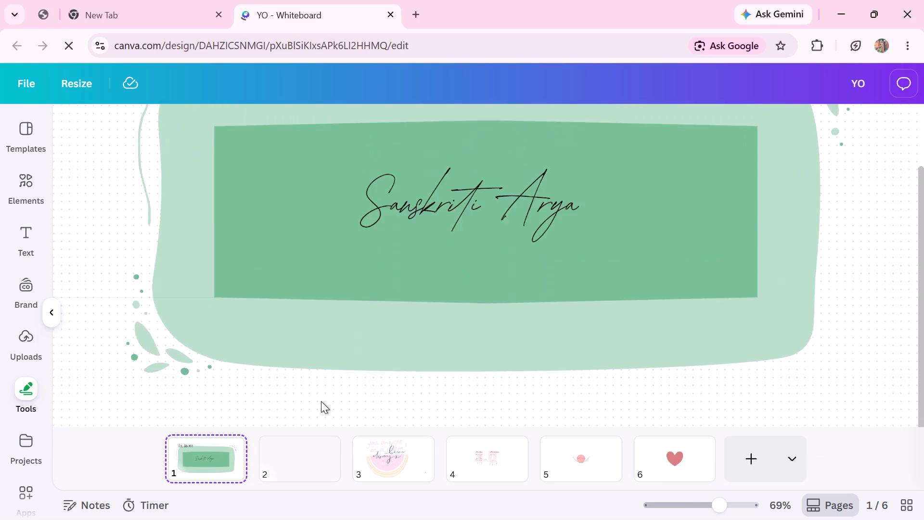
scroll(321, 401, up, 1)
scroll(368, 347, down, 1)
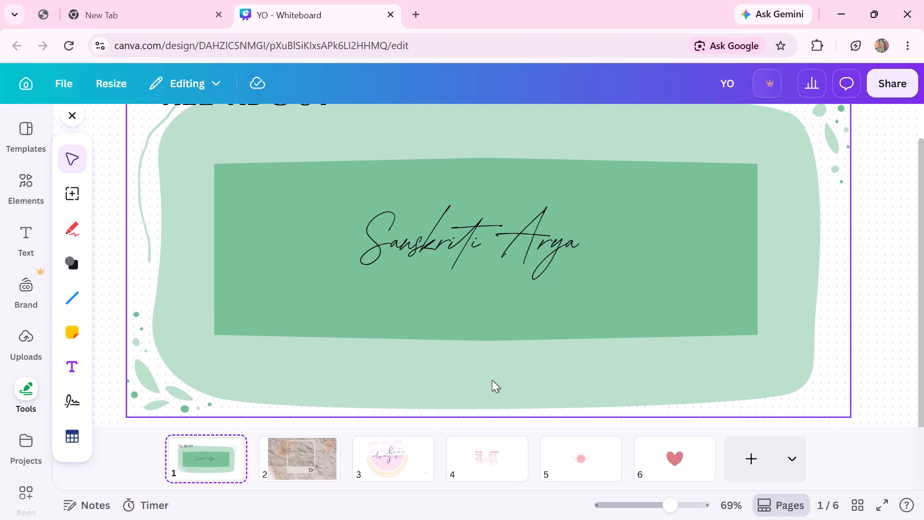
click(414, 445)
click(326, 463)
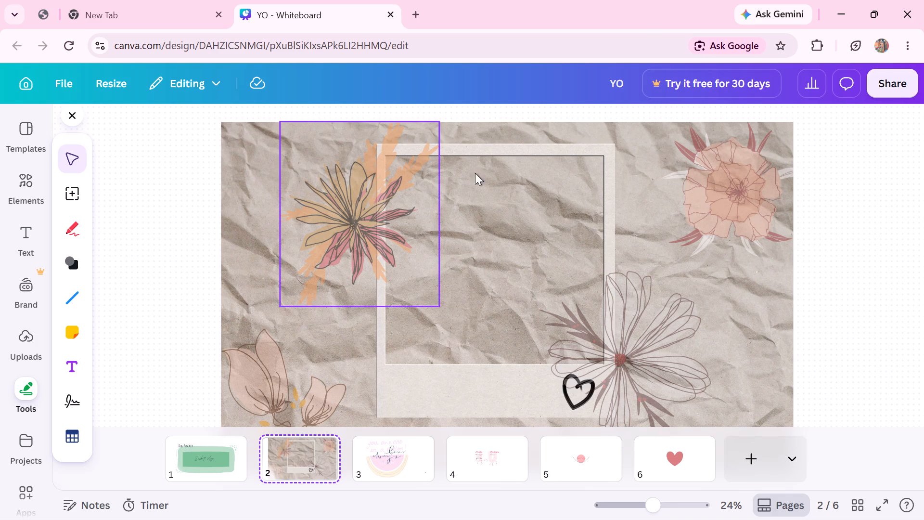
click(479, 461)
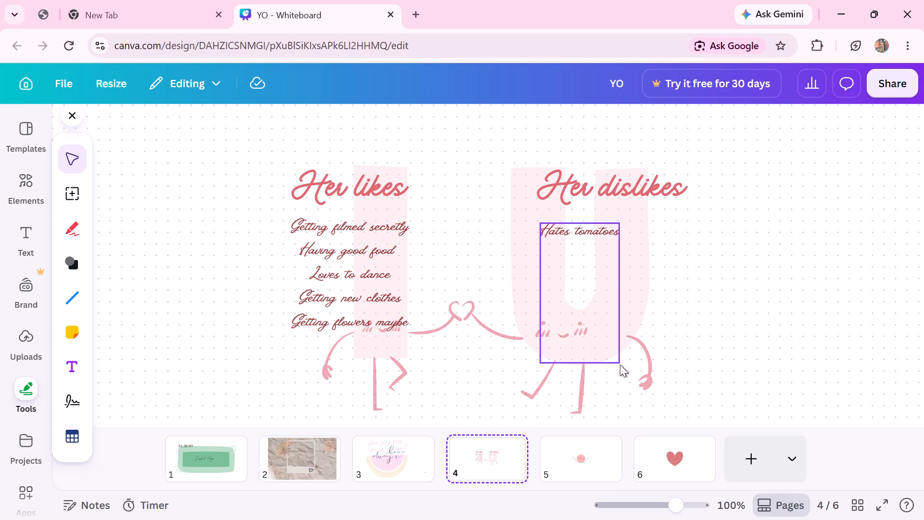
click(612, 463)
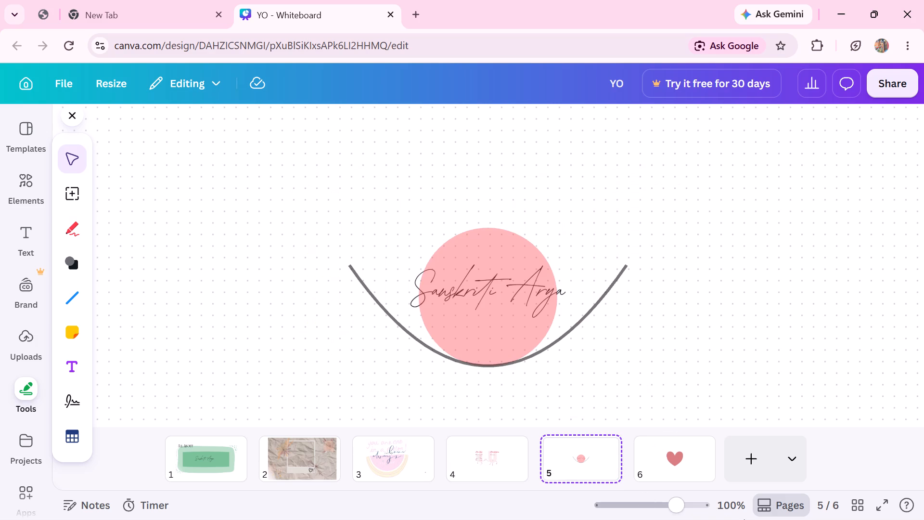
Add a new blank page after page 6 of the whiteboard.
click(747, 465)
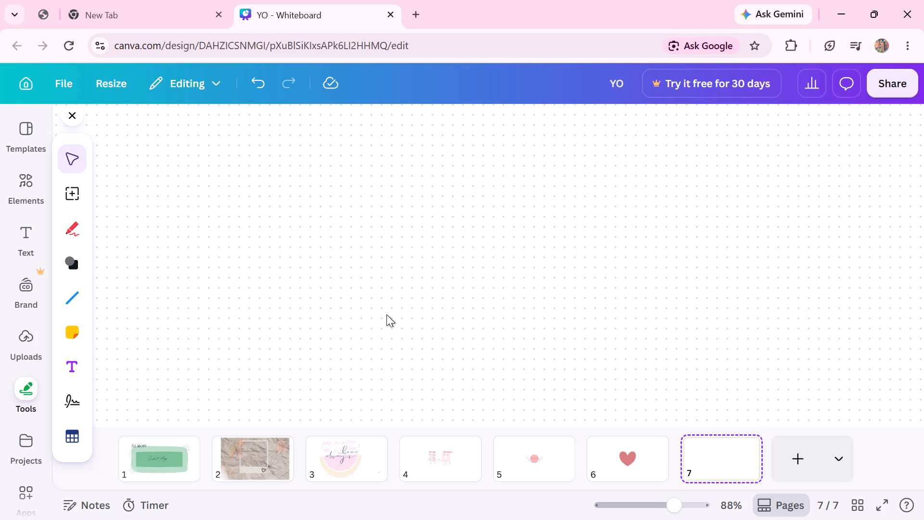
click(411, 314)
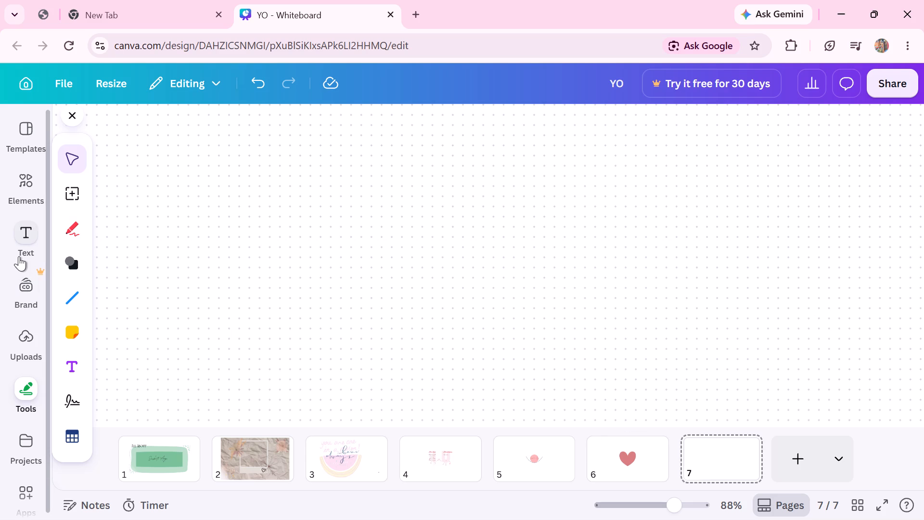
Insert the heart-patterned photo frame from the Mockups elements over the large heart on page 6.
click(31, 210)
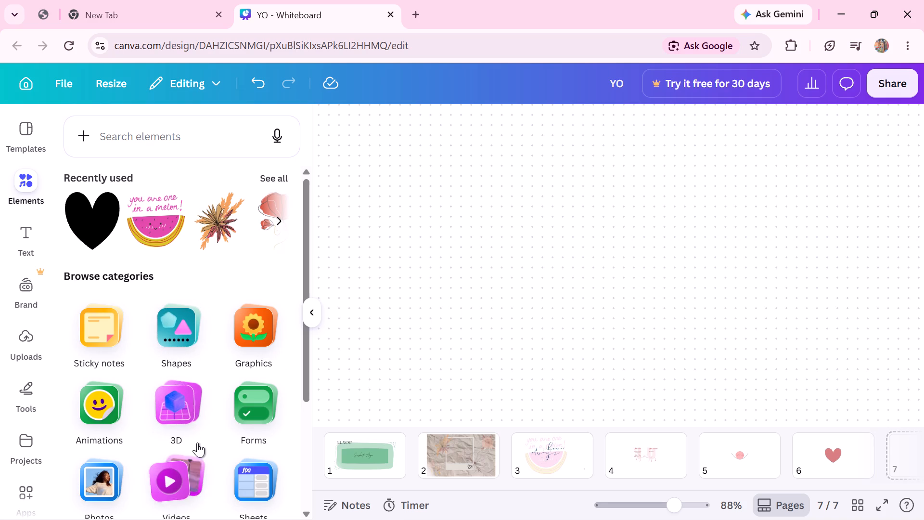
scroll(258, 224, left, 1)
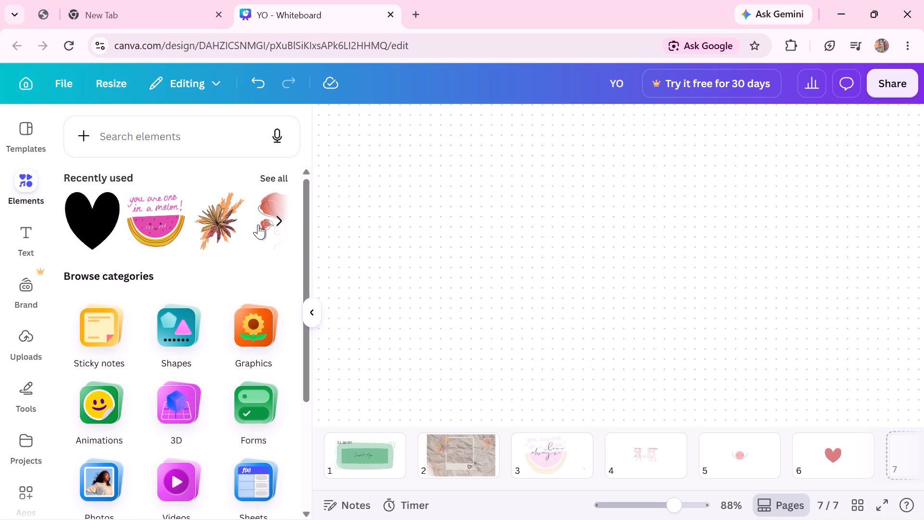
scroll(258, 224, left, 1)
click(279, 221)
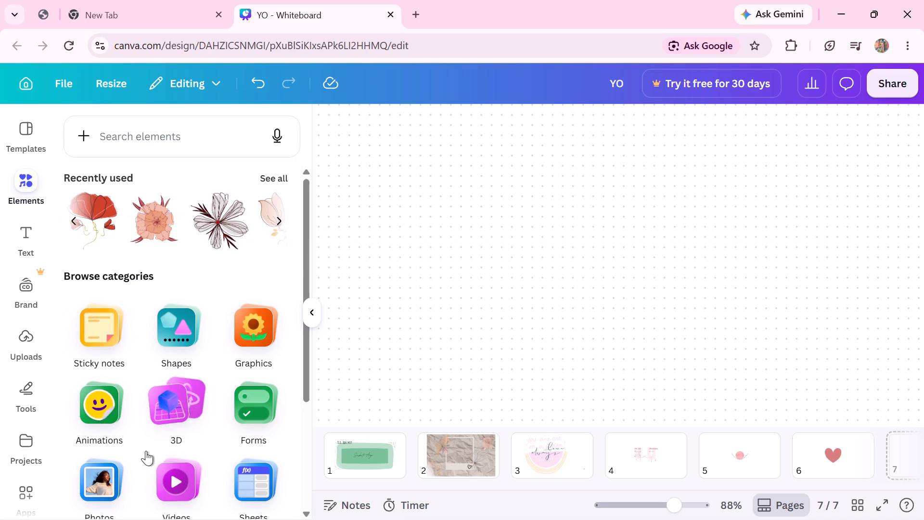
scroll(146, 451, down, 2)
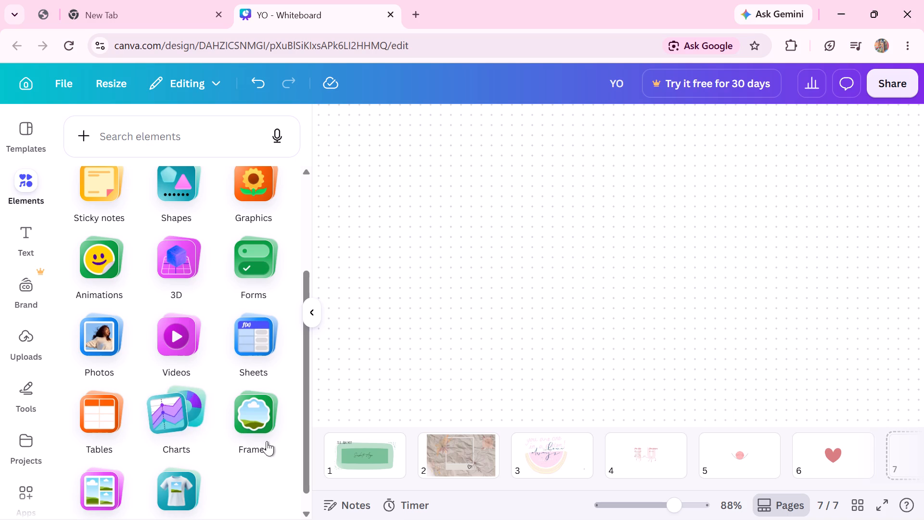
scroll(168, 471, down, 1)
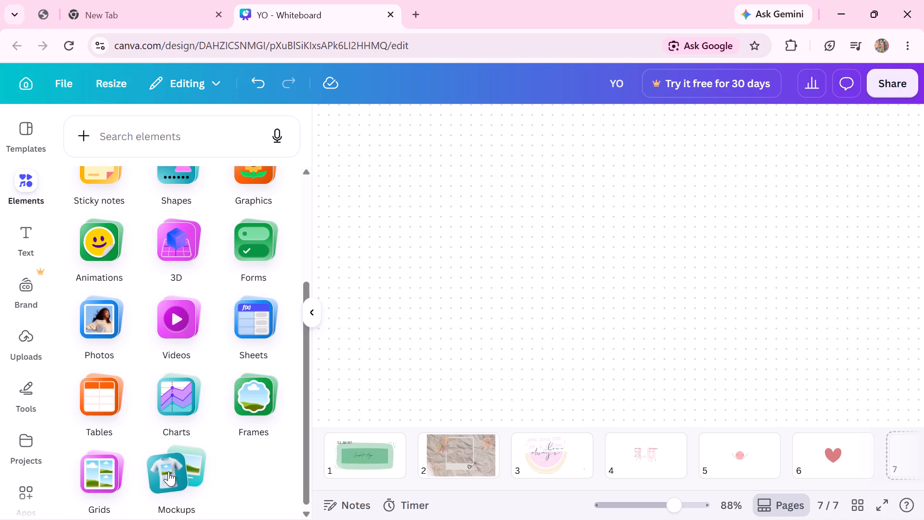
click(160, 474)
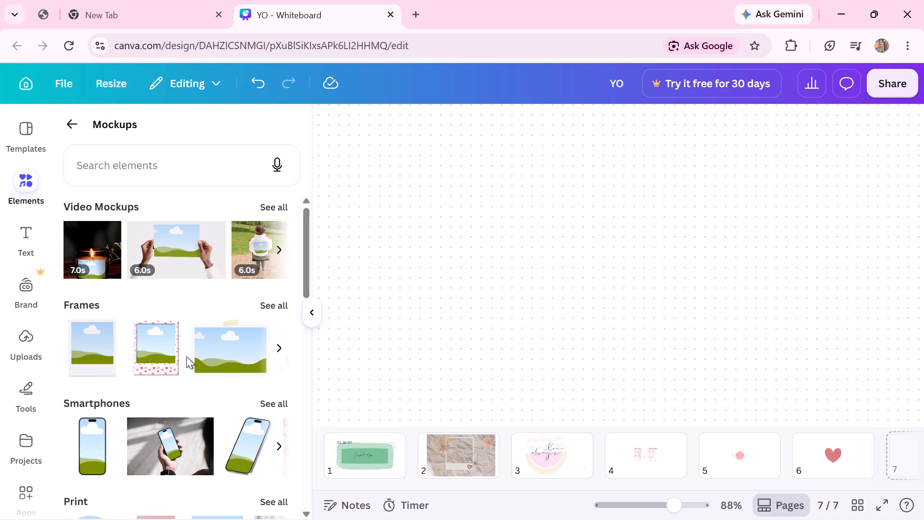
click(141, 356)
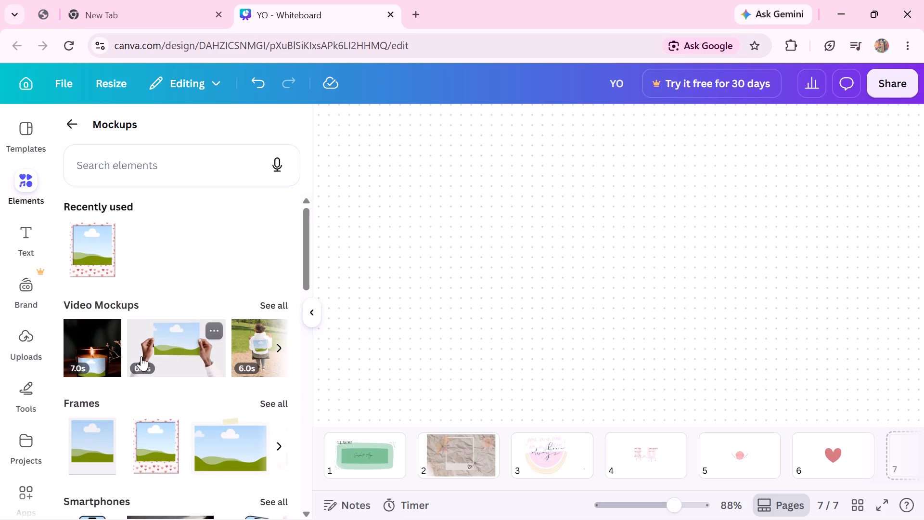
click(93, 260)
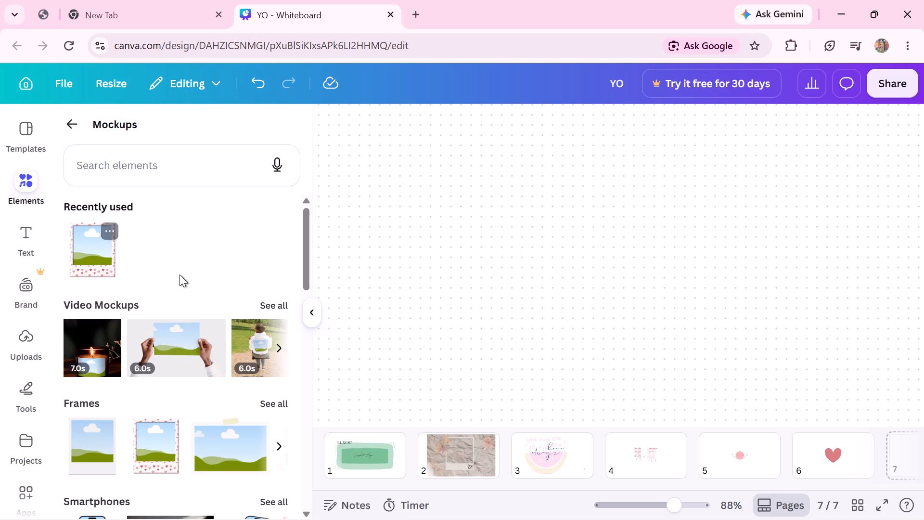
click(95, 261)
double_click(95, 261)
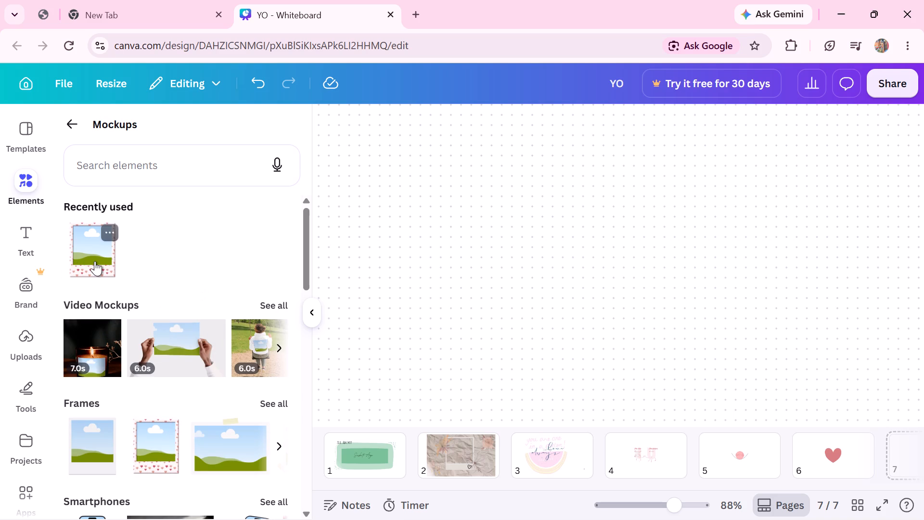
click(101, 258)
click(108, 227)
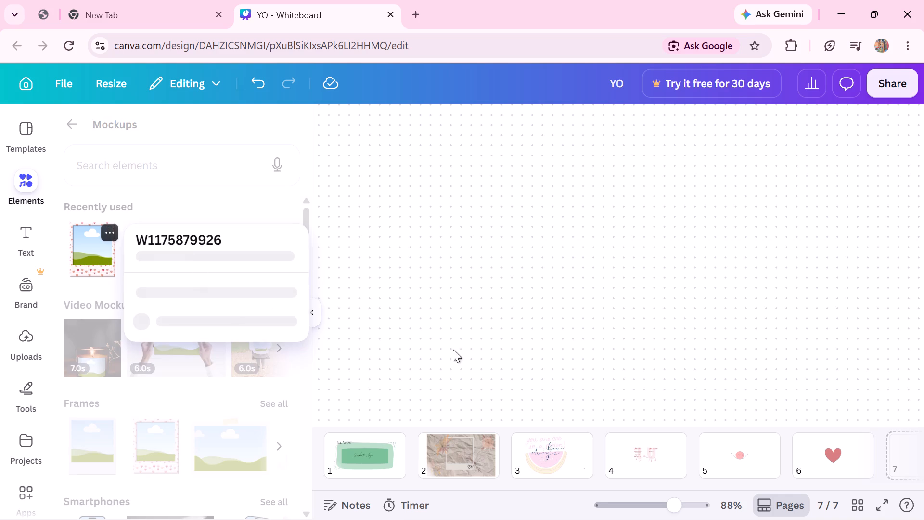
click(474, 357)
click(481, 285)
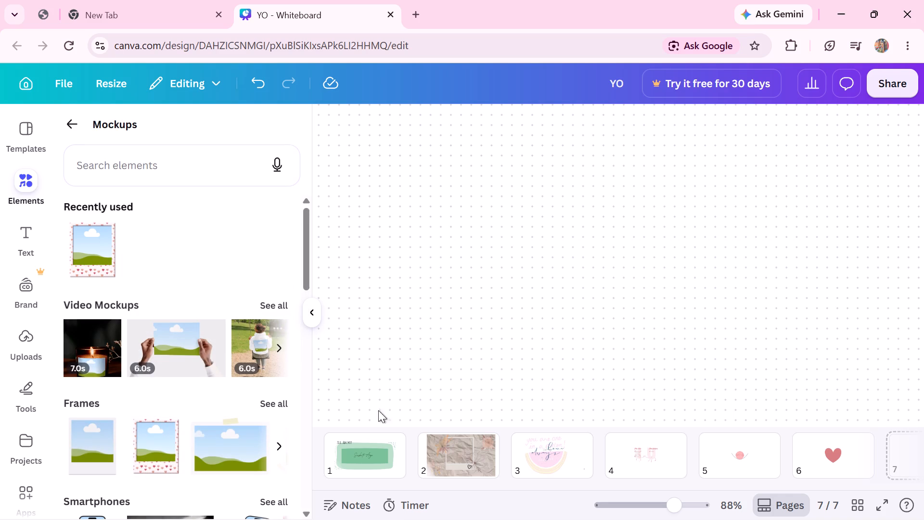
click(847, 441)
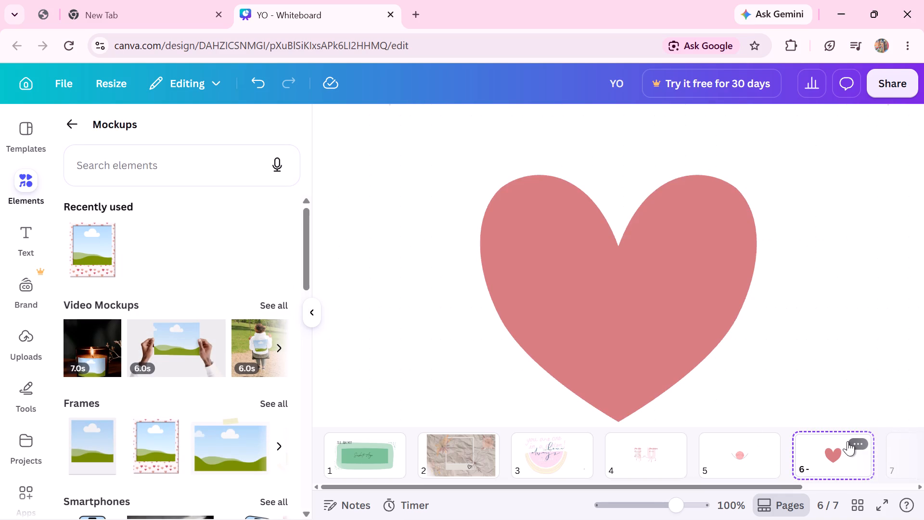
click(89, 265)
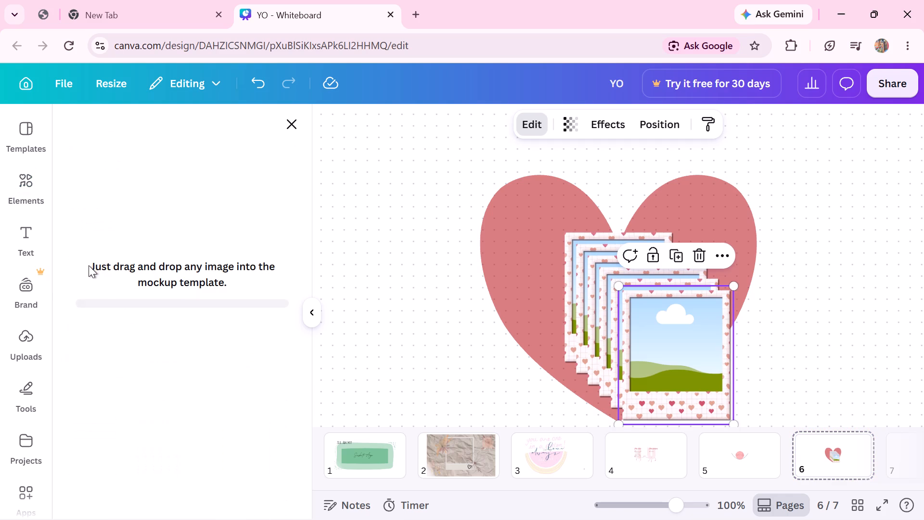
Delete the duplicate heart-patterned photo frames stacked on page 6, keeping only the rearmost one.
click(700, 250)
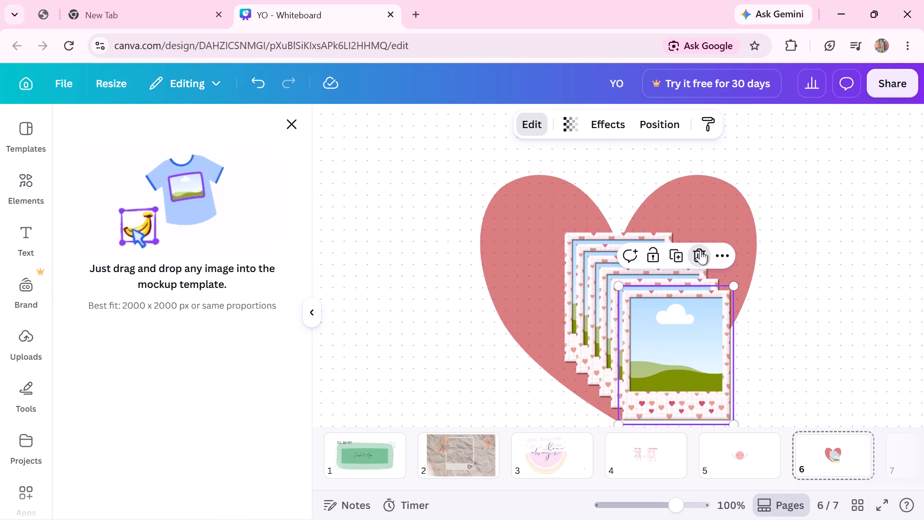
click(680, 289)
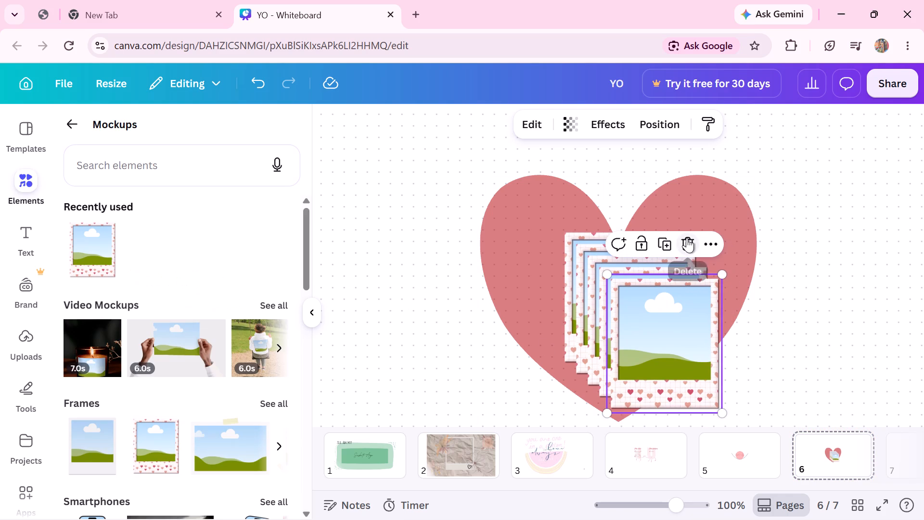
click(687, 238)
click(672, 330)
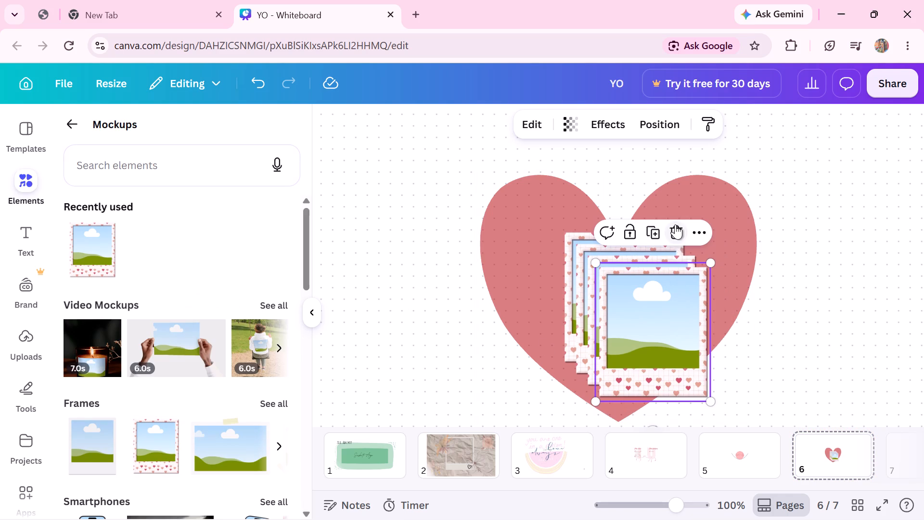
click(675, 224)
click(640, 300)
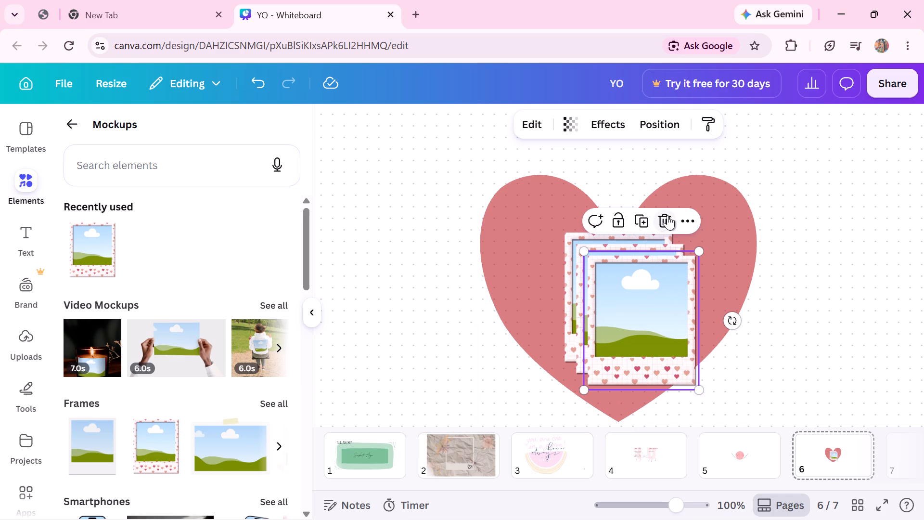
click(669, 215)
click(631, 286)
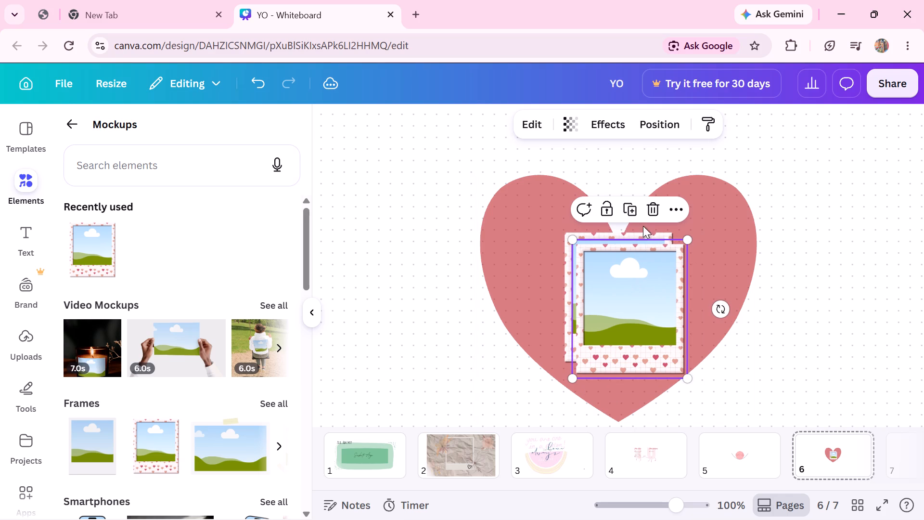
click(658, 208)
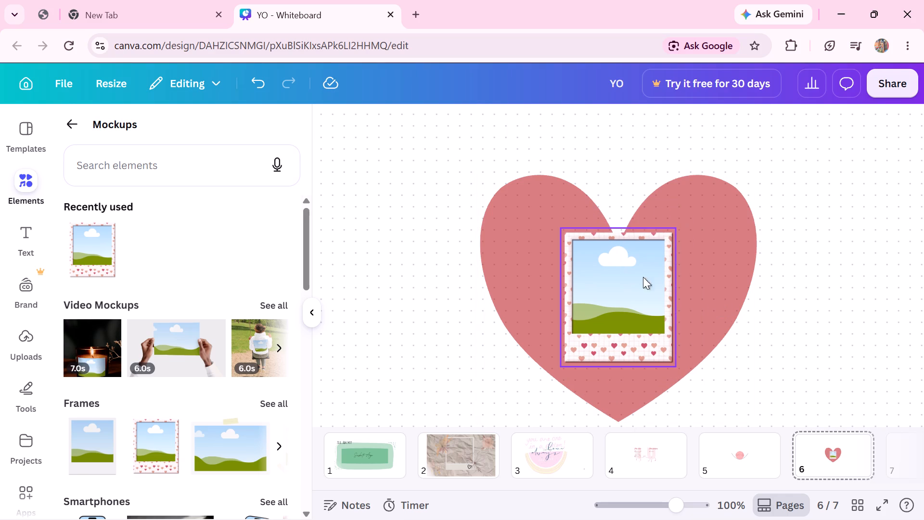
Reposition the large heart behind the photo frame on page 6 to about X -173 px, Y -350 px.
drag(663, 368, 678, 369)
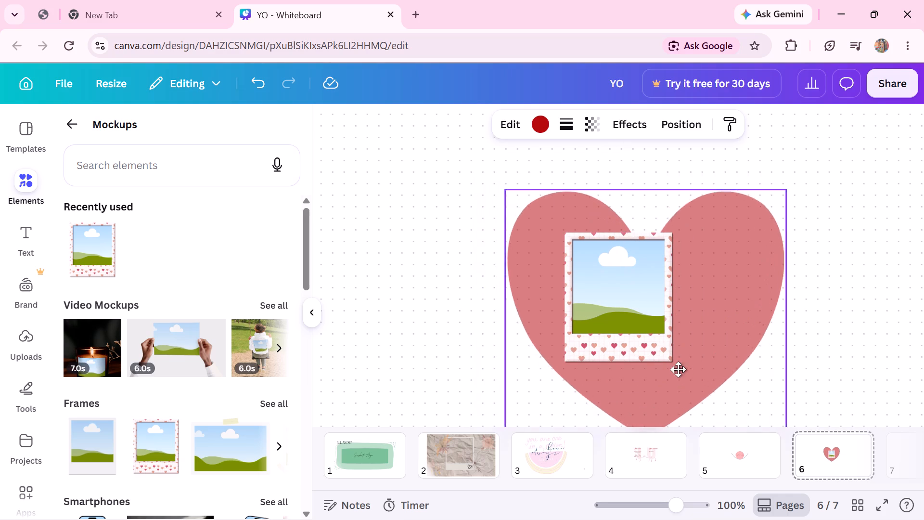
drag(678, 369, 659, 358)
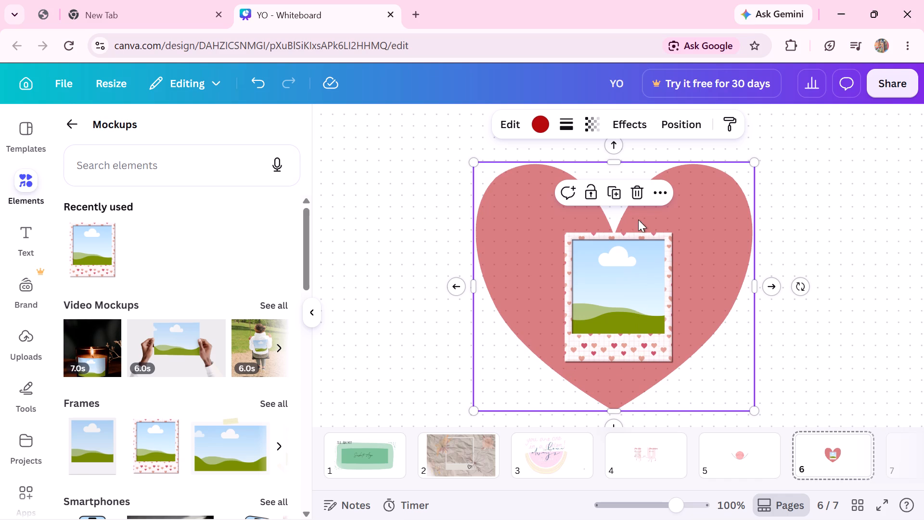
Delete the remaining heart-patterned photo frame from the large heart on page 6.
click(614, 270)
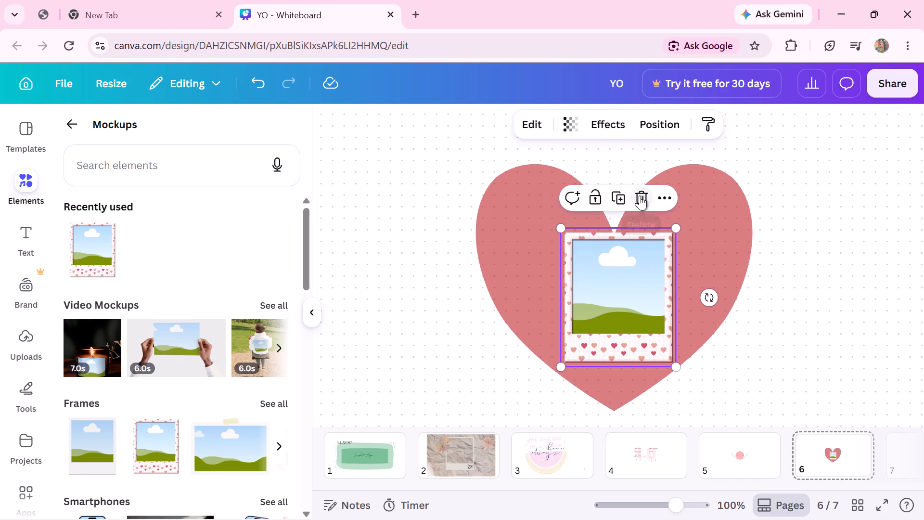
click(640, 195)
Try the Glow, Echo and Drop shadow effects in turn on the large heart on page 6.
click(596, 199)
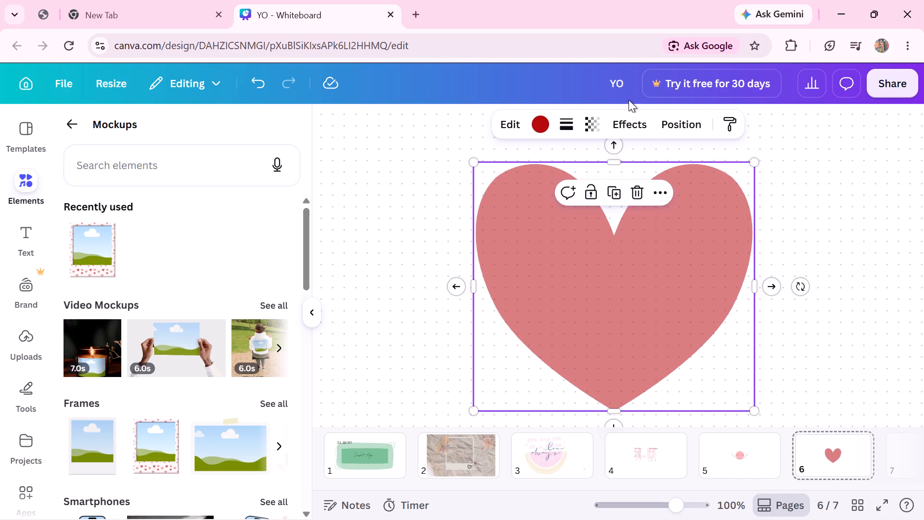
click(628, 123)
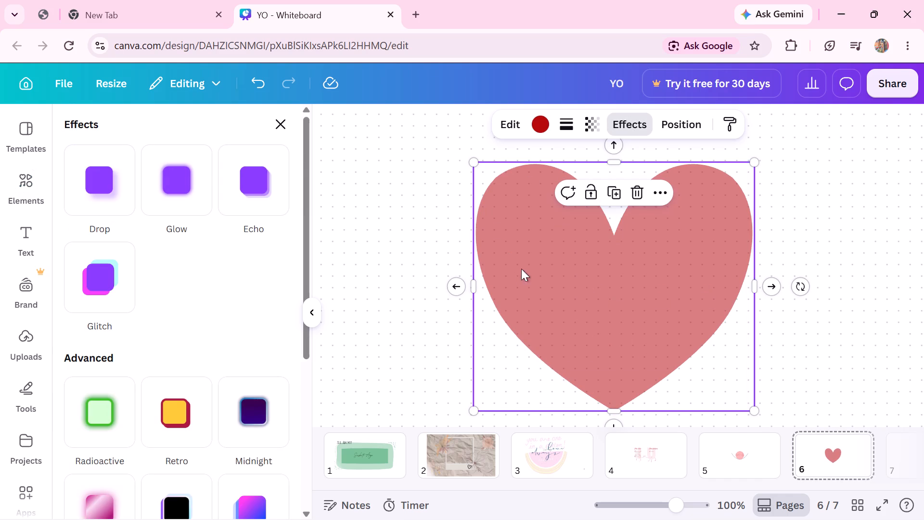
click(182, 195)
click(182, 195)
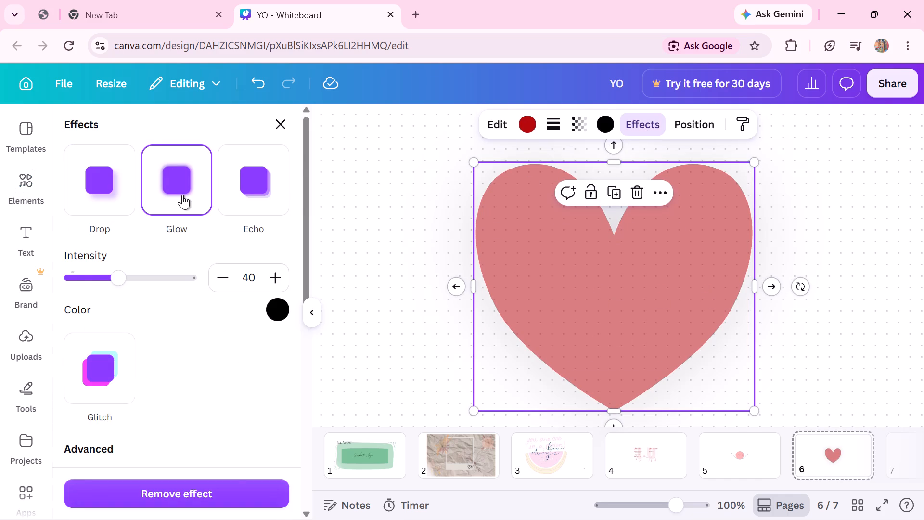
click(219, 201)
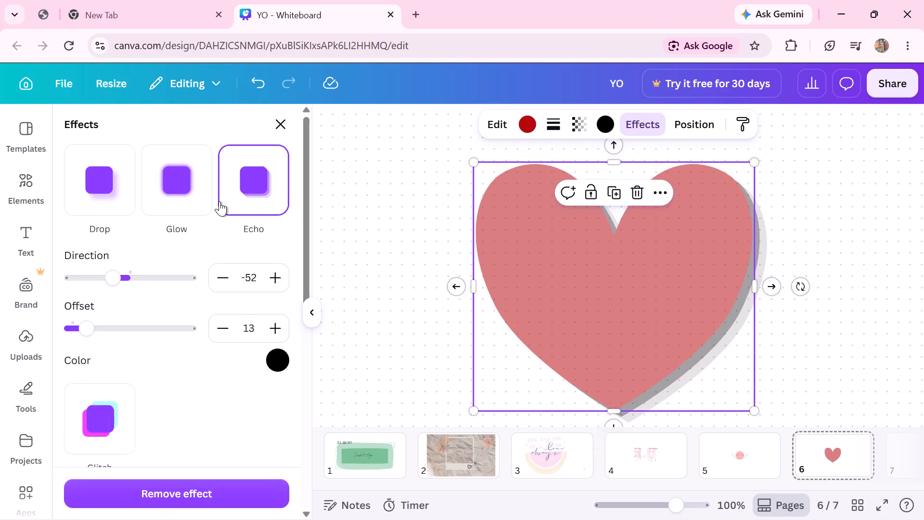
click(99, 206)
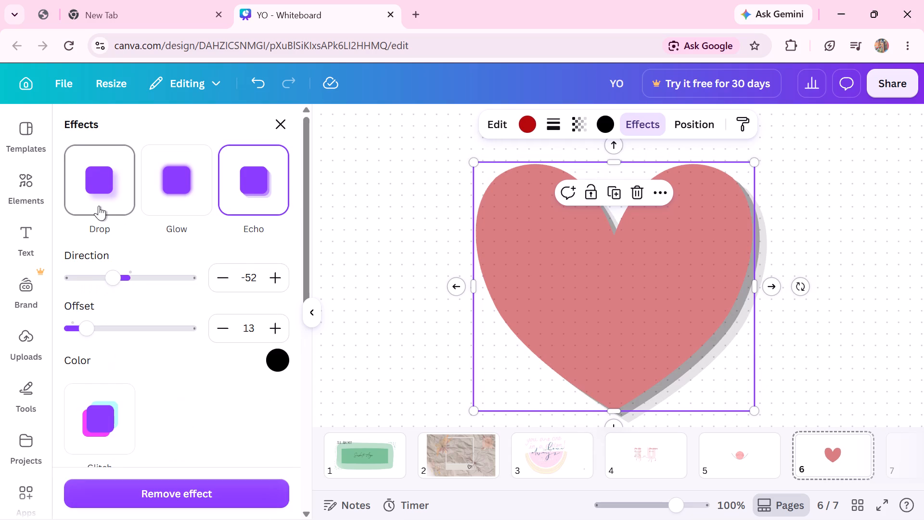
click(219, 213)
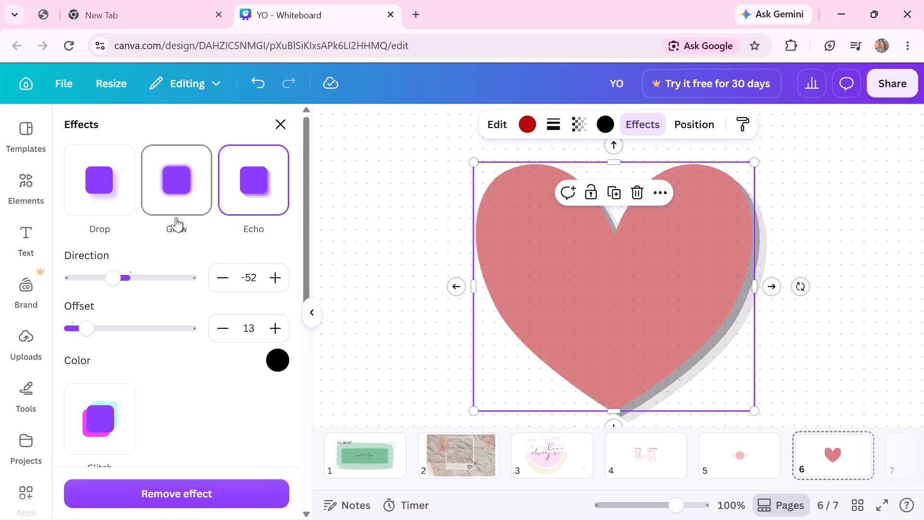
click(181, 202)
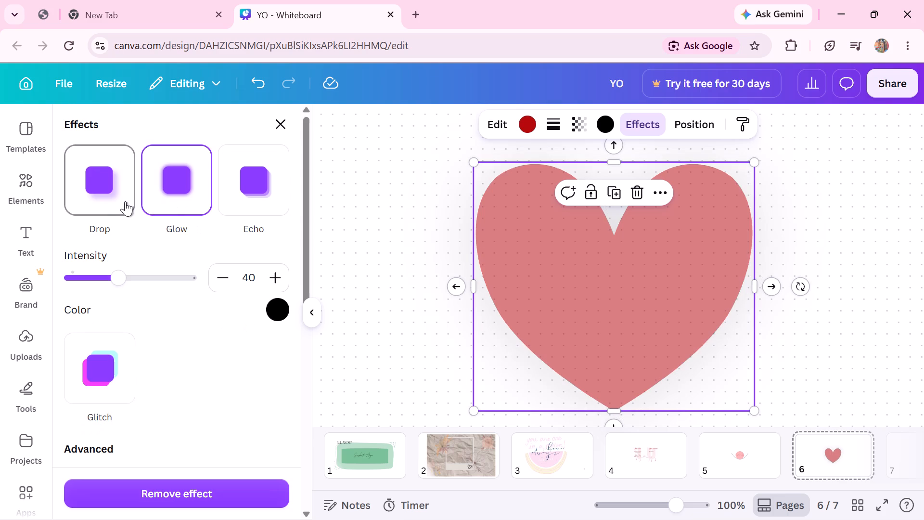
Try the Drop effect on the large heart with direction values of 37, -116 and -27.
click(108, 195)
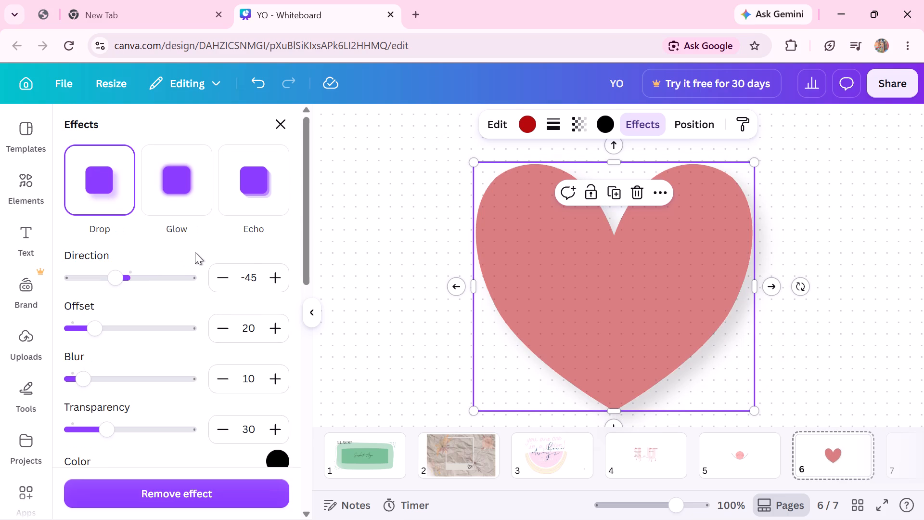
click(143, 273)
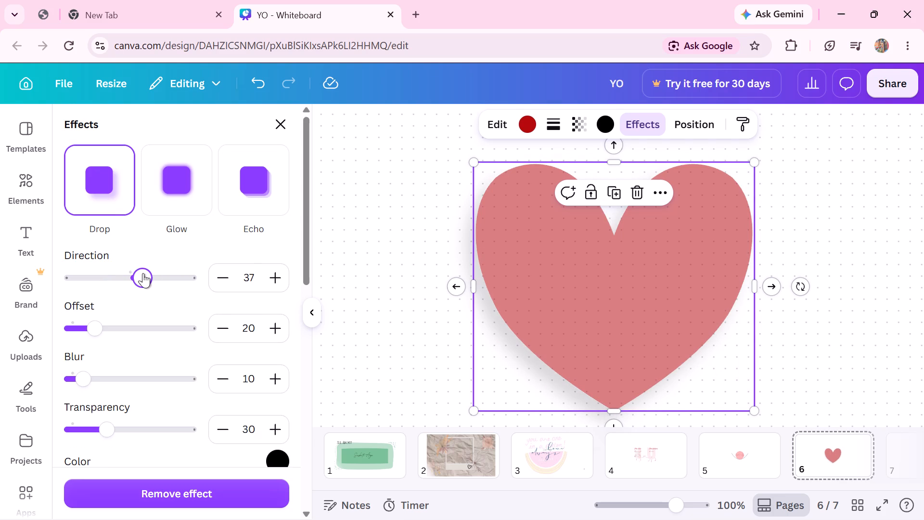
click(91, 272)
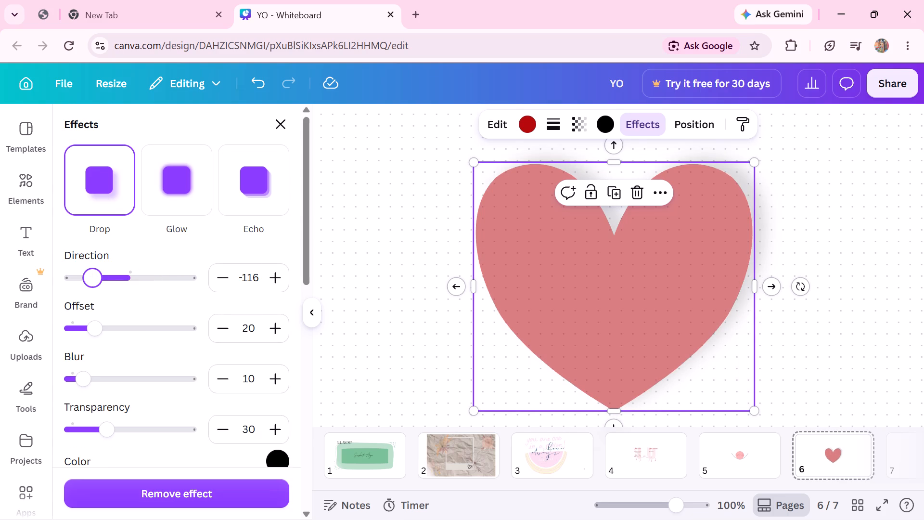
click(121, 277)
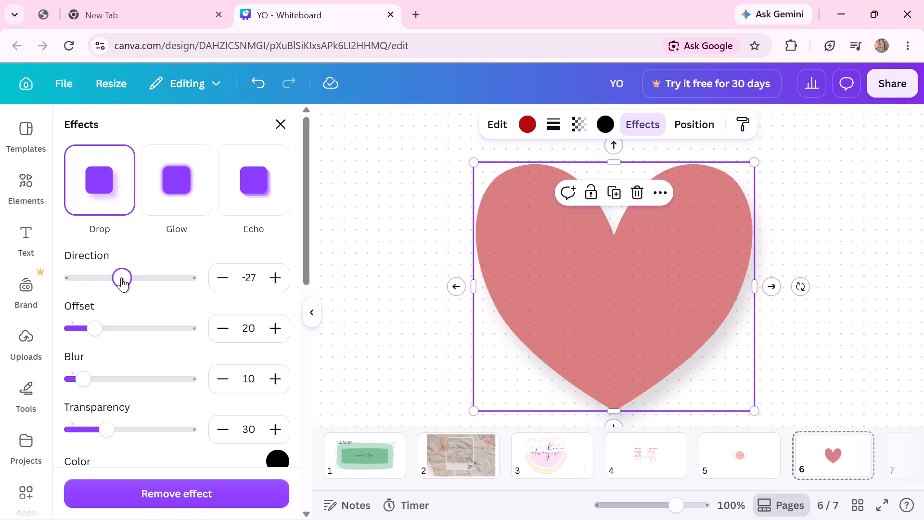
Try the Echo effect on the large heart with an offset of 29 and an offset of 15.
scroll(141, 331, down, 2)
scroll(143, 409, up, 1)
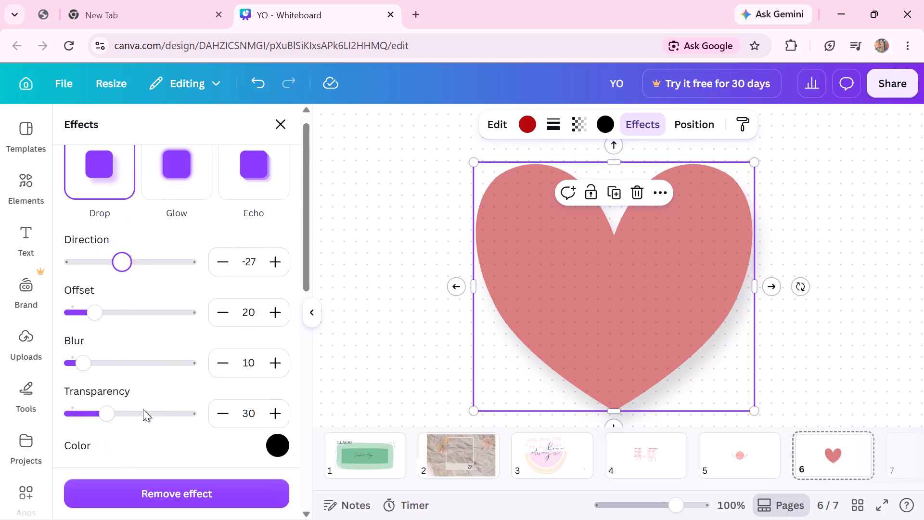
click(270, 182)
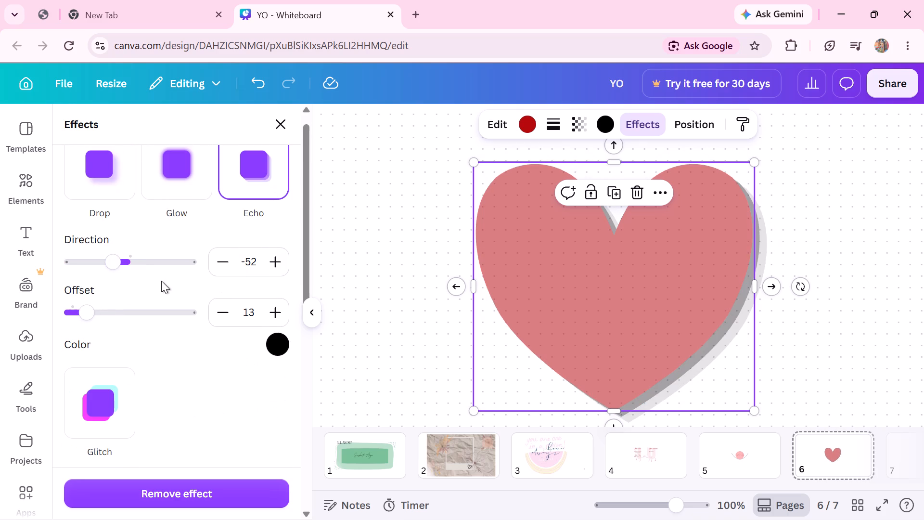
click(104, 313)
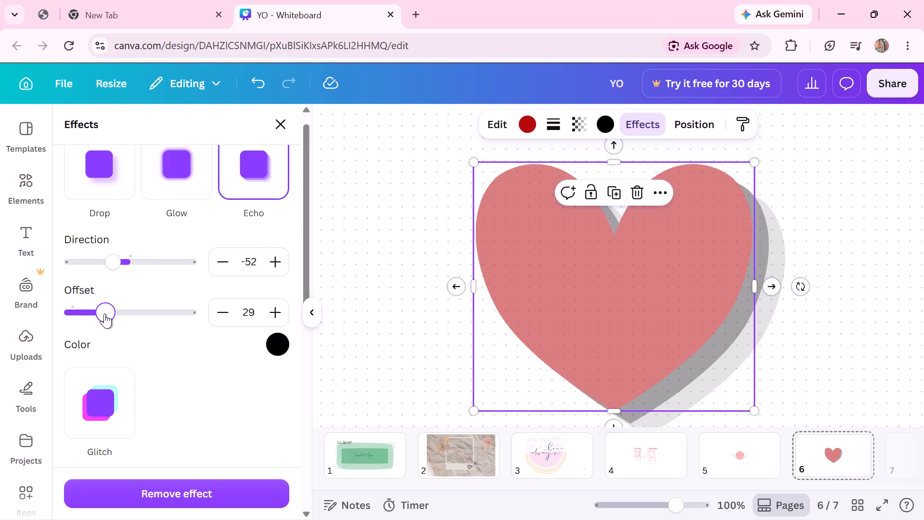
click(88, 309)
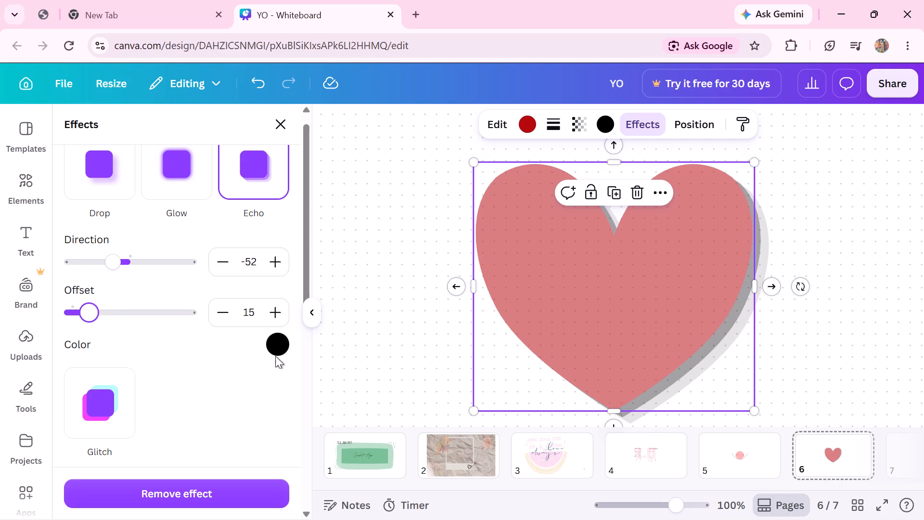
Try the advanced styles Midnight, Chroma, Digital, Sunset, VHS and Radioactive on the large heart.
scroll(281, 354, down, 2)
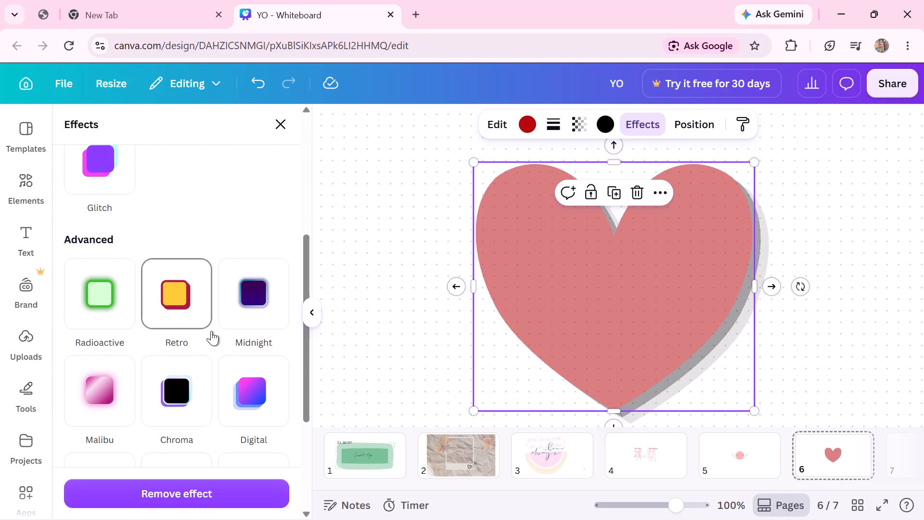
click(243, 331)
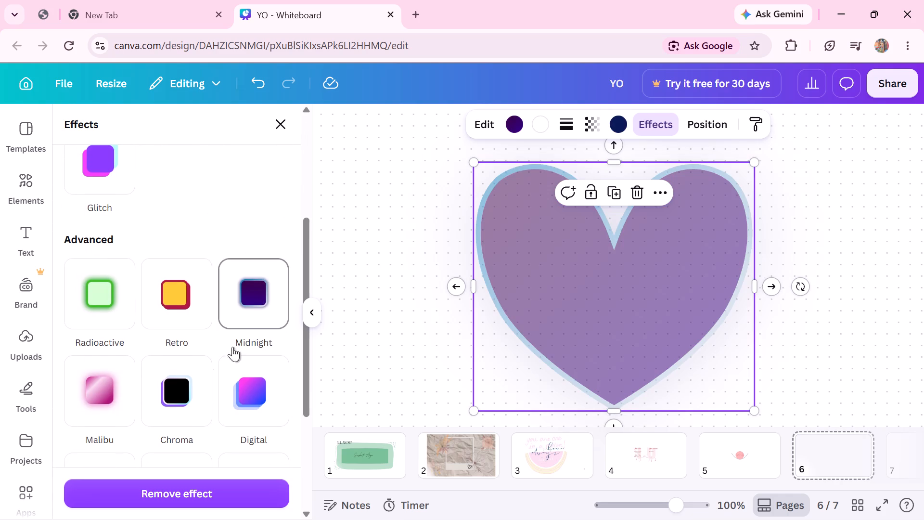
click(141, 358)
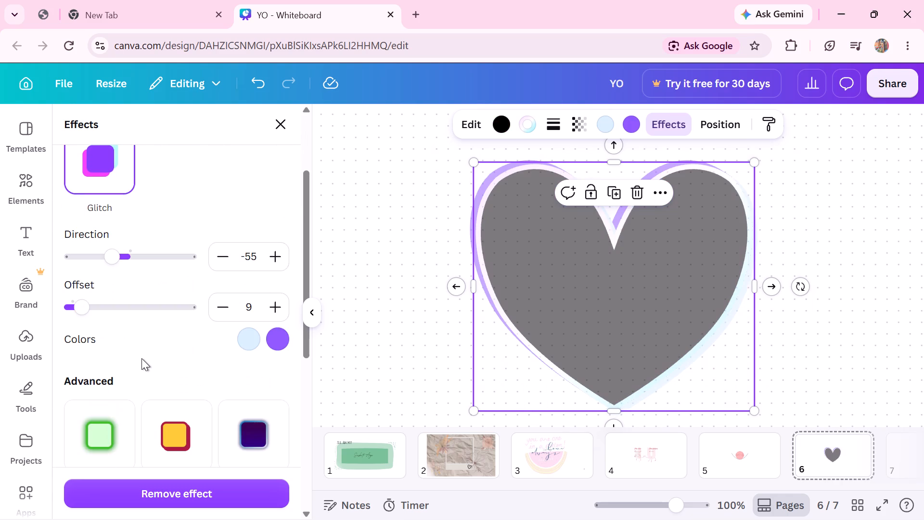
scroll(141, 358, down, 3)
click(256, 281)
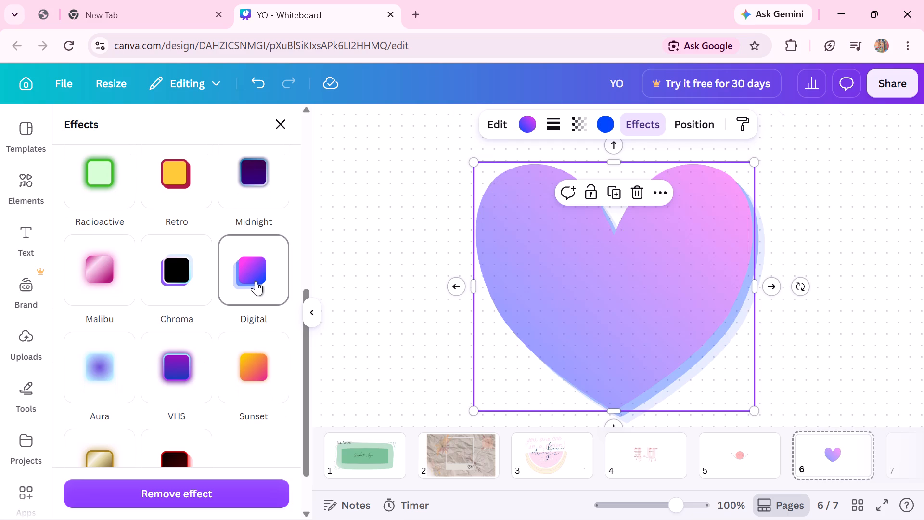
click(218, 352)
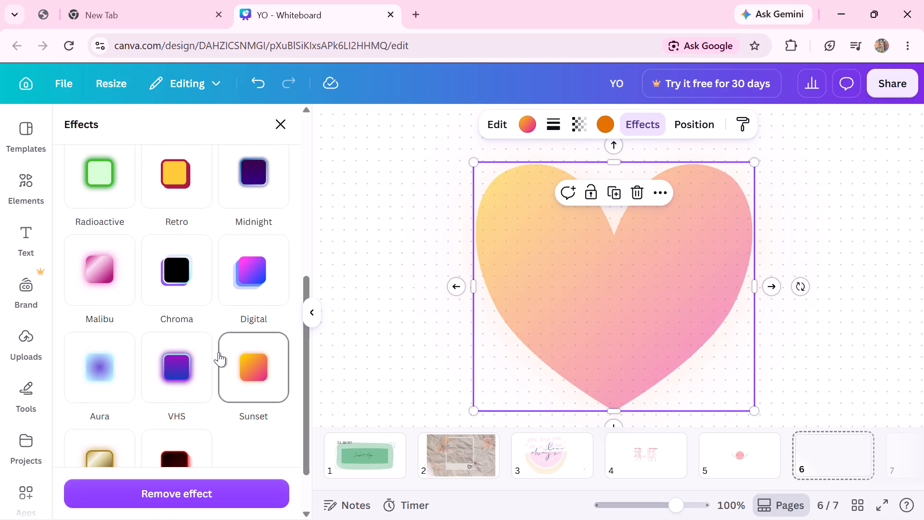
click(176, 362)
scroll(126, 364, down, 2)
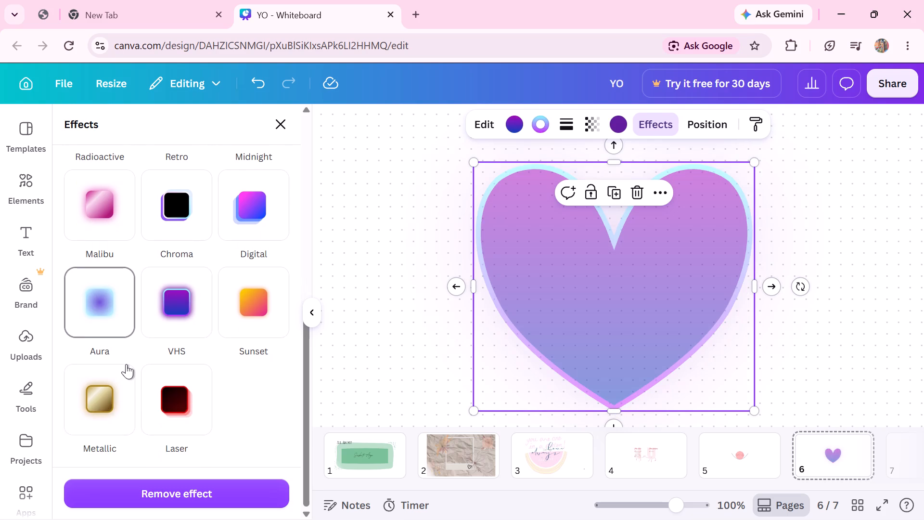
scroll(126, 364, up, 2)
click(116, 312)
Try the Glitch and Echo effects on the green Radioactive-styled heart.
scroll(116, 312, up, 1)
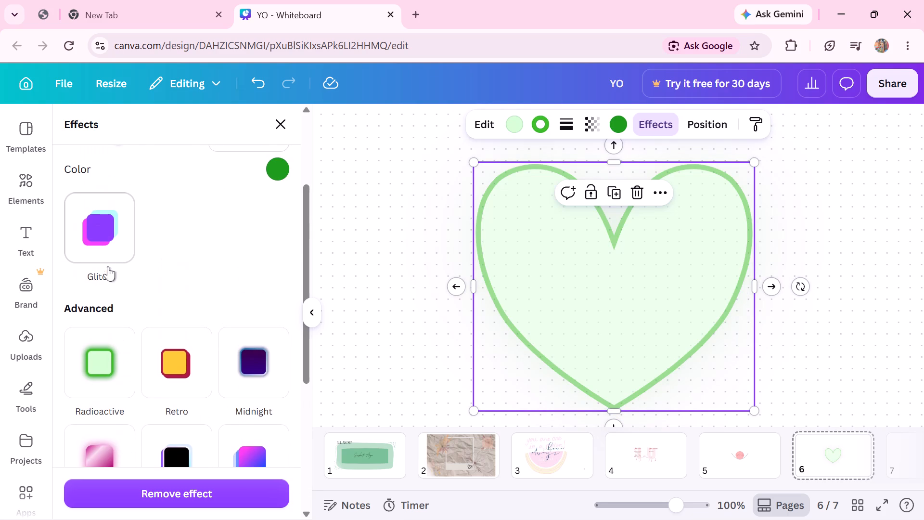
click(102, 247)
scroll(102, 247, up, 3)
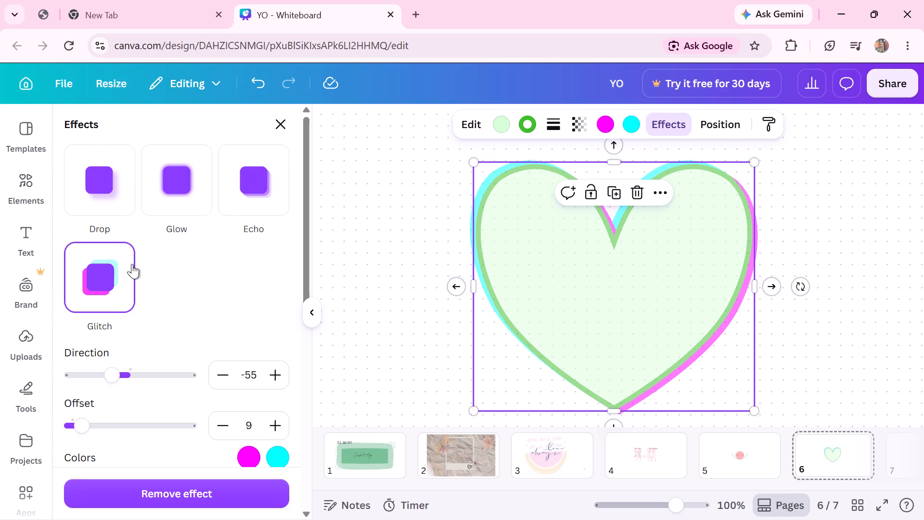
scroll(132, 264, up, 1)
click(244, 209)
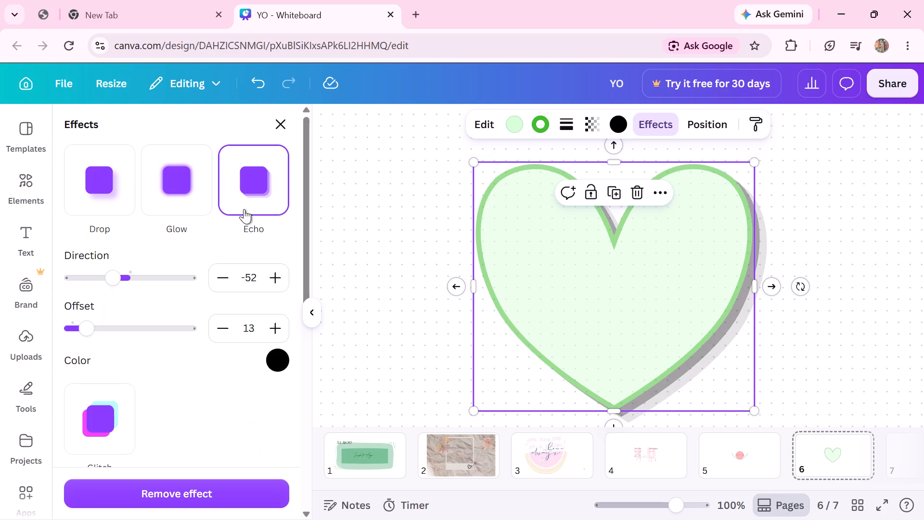
Apply the advanced Malibu style to the large heart on page 6.
scroll(198, 328, down, 2)
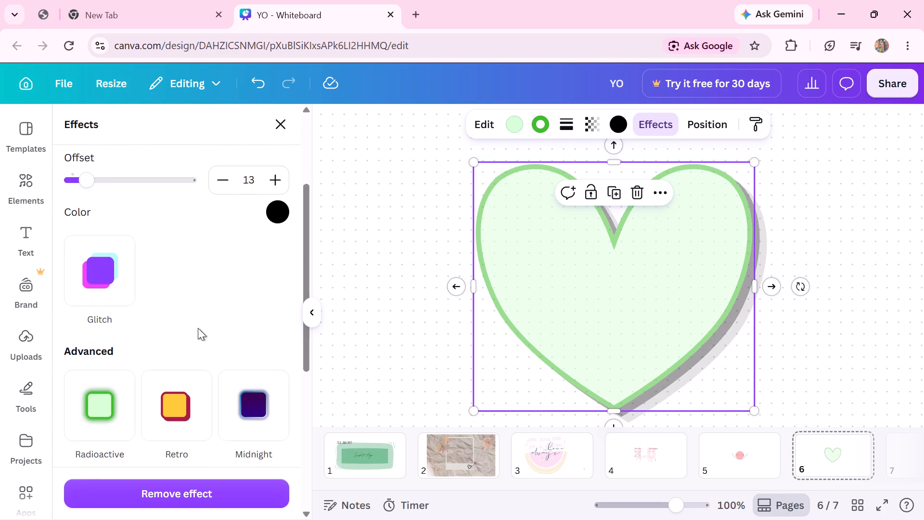
scroll(216, 318, down, 3)
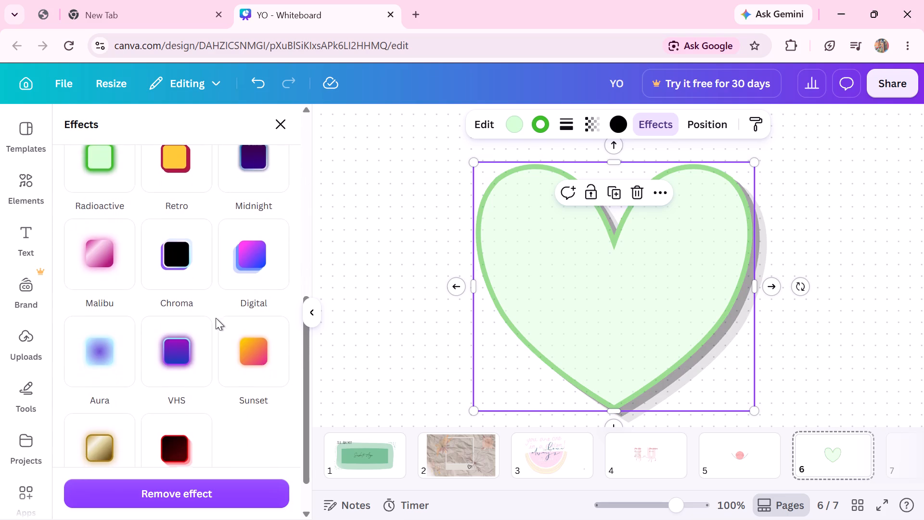
click(100, 268)
Try Echo on the Malibu-styled heart, and settle on a black Glow effect with intensity 40.
scroll(100, 268, up, 1)
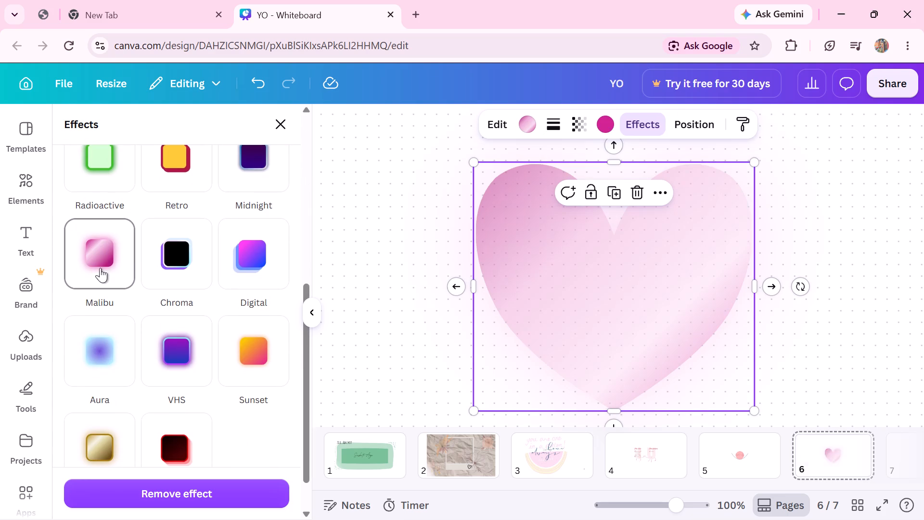
scroll(100, 268, up, 3)
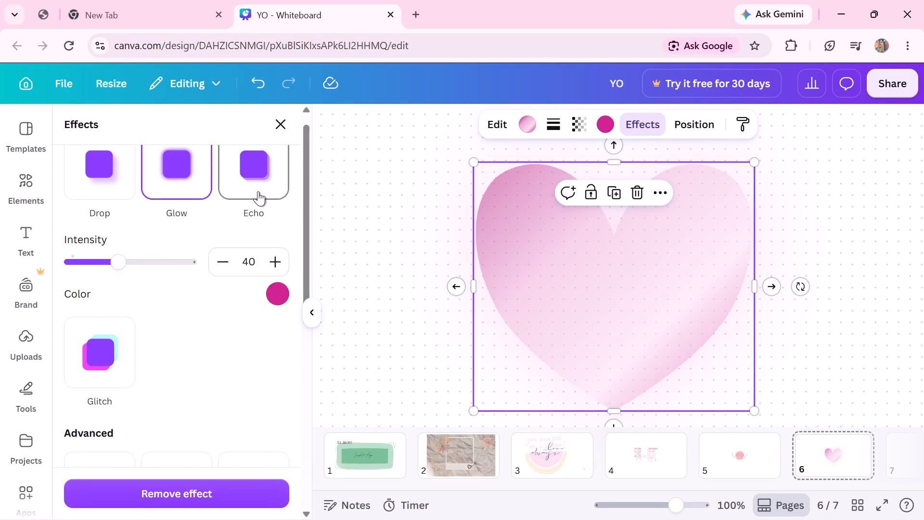
click(258, 191)
scroll(207, 310, up, 1)
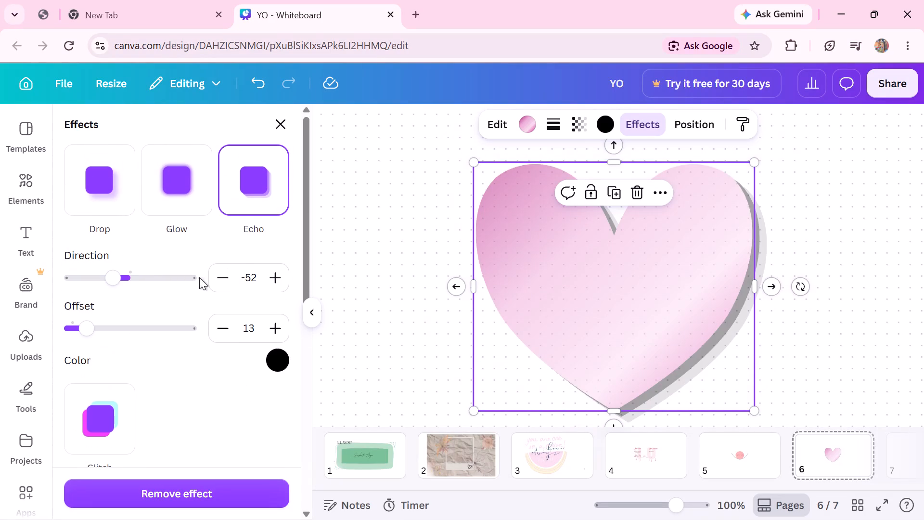
click(188, 230)
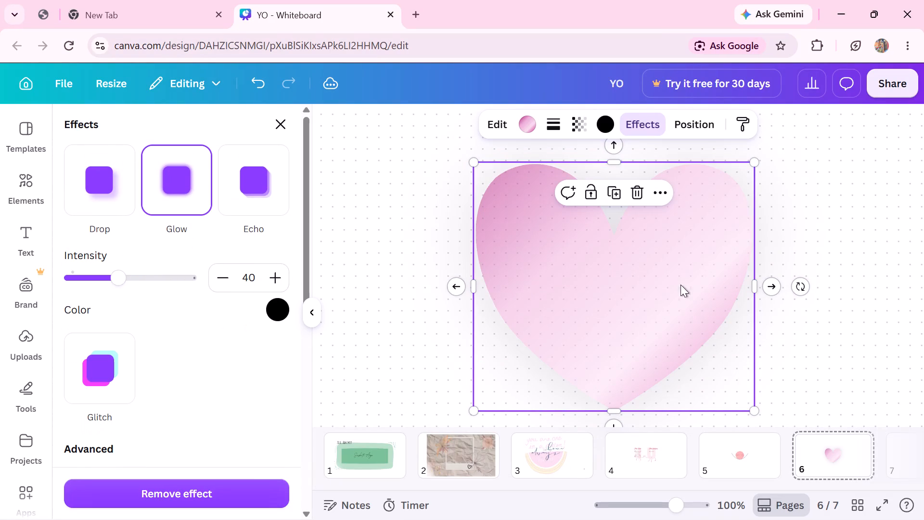
click(826, 211)
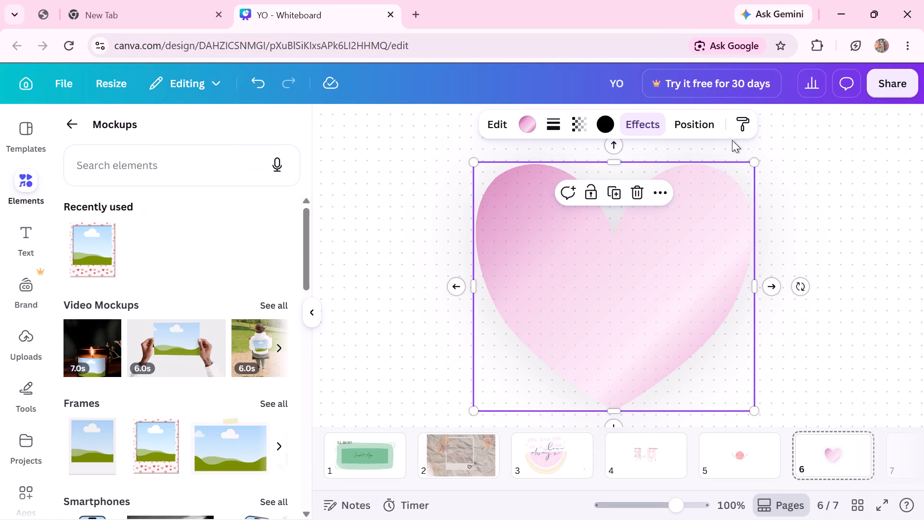
Examine the large heart's arrangement and overlapping layers on page 6, including the options of the background layer.
click(716, 132)
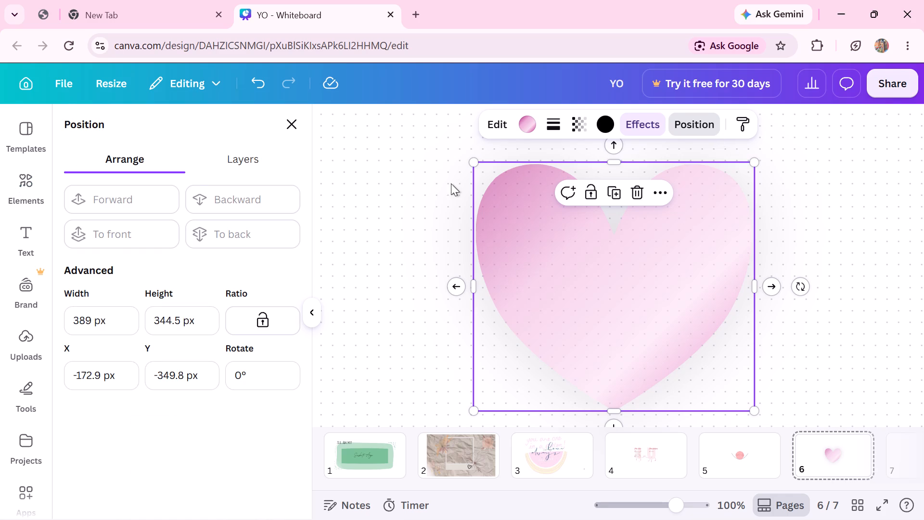
click(244, 170)
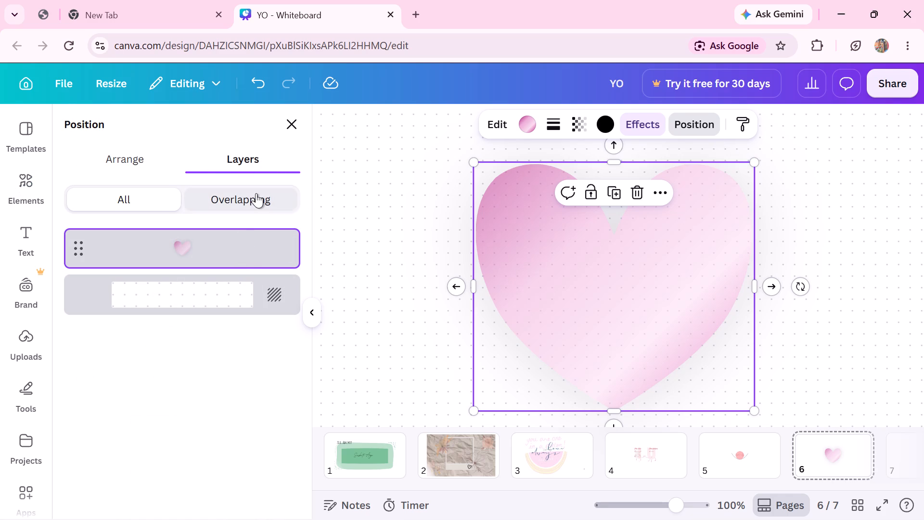
click(256, 193)
click(269, 304)
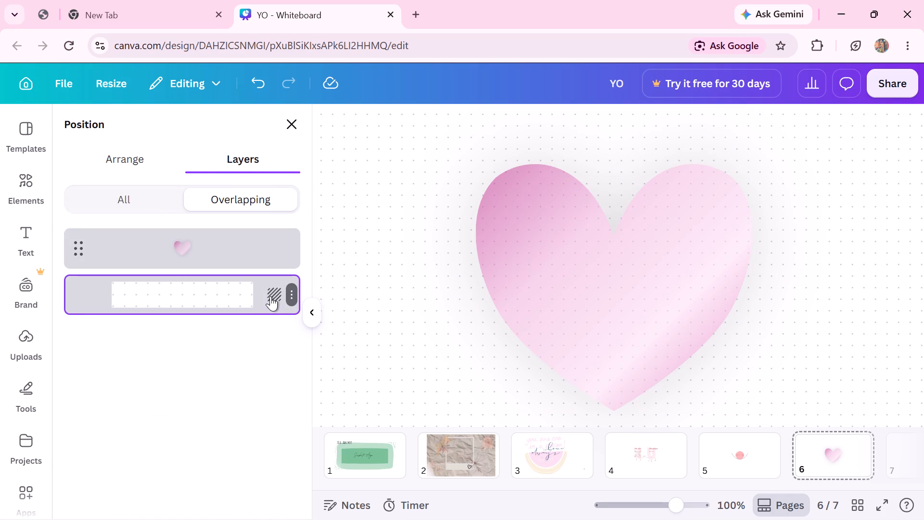
click(270, 296)
click(289, 296)
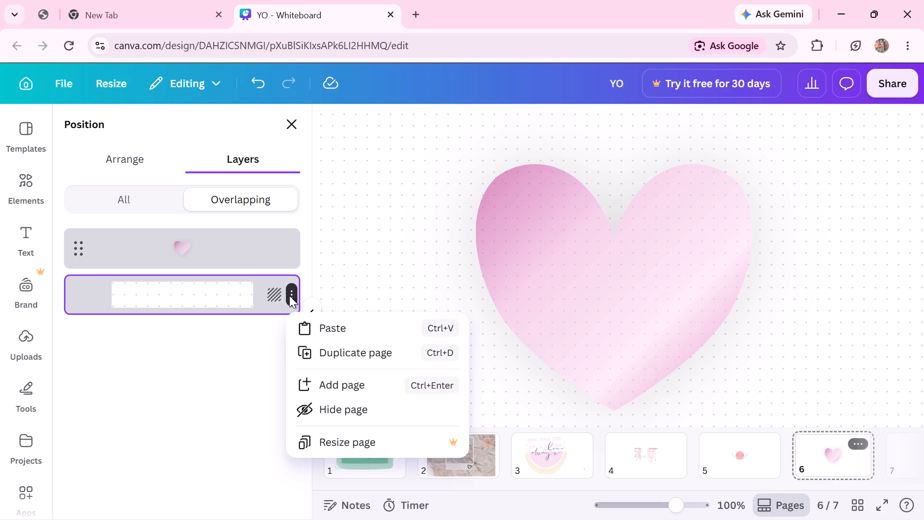
click(202, 294)
double_click(202, 294)
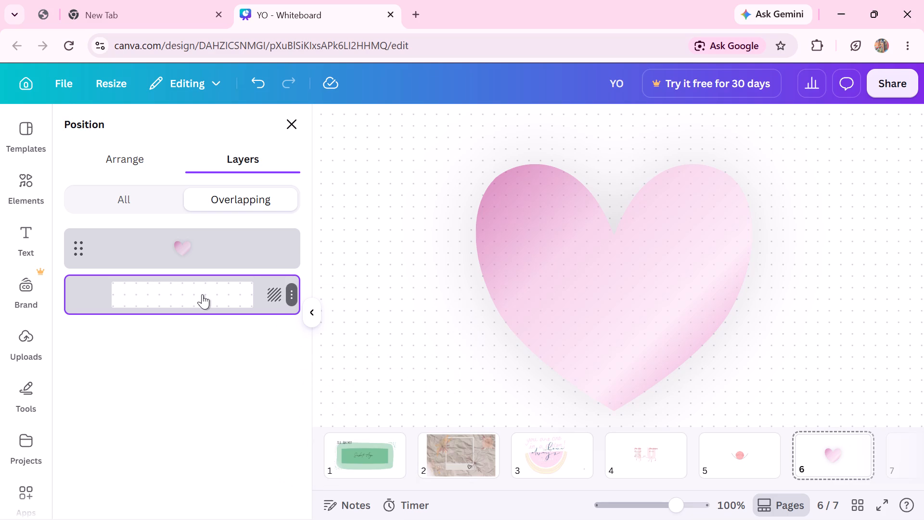
double_click(202, 294)
double_click(169, 288)
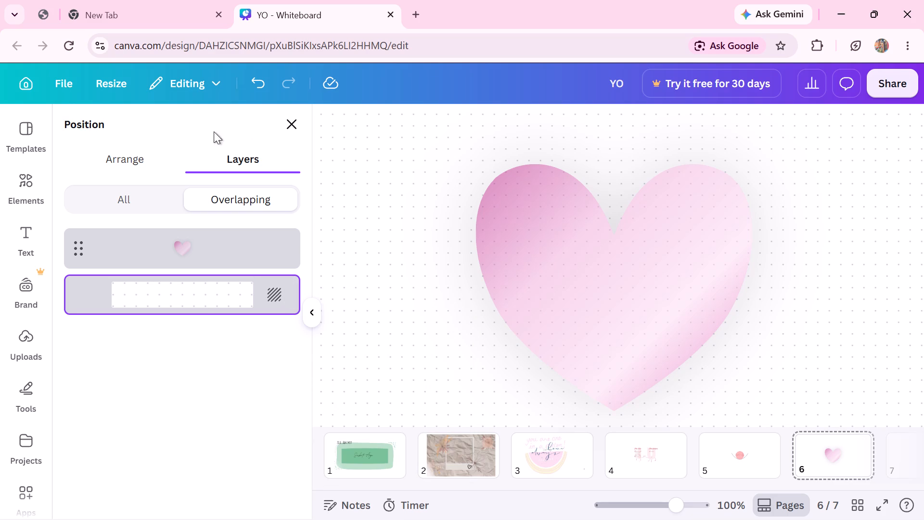
click(286, 129)
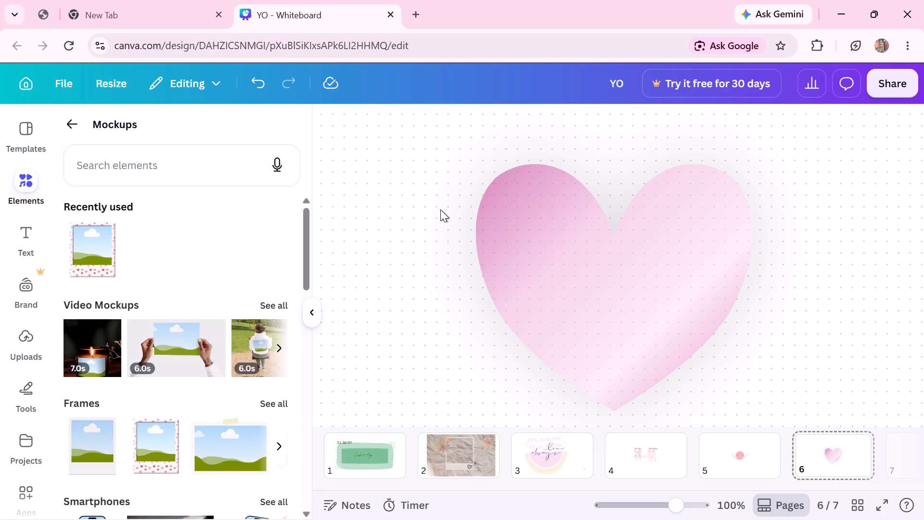
click(440, 209)
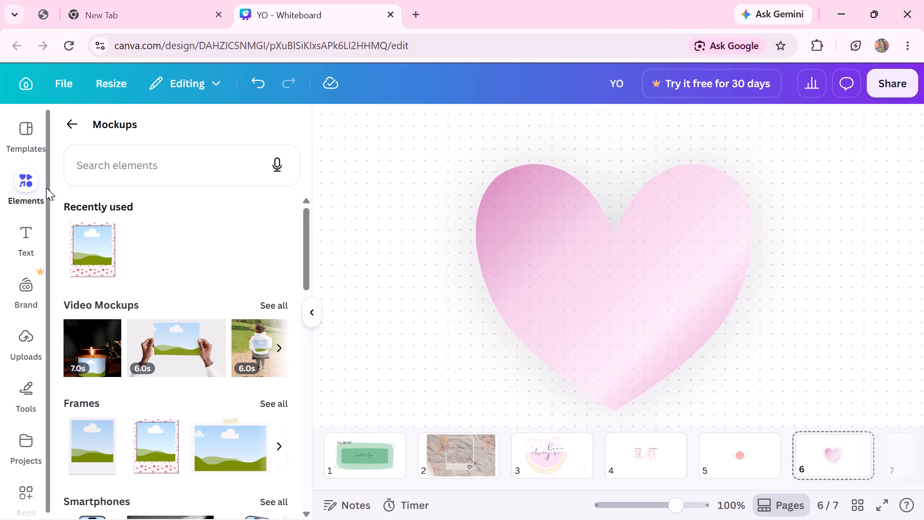
Browse the categories of design elements and look into the Forms category.
click(29, 190)
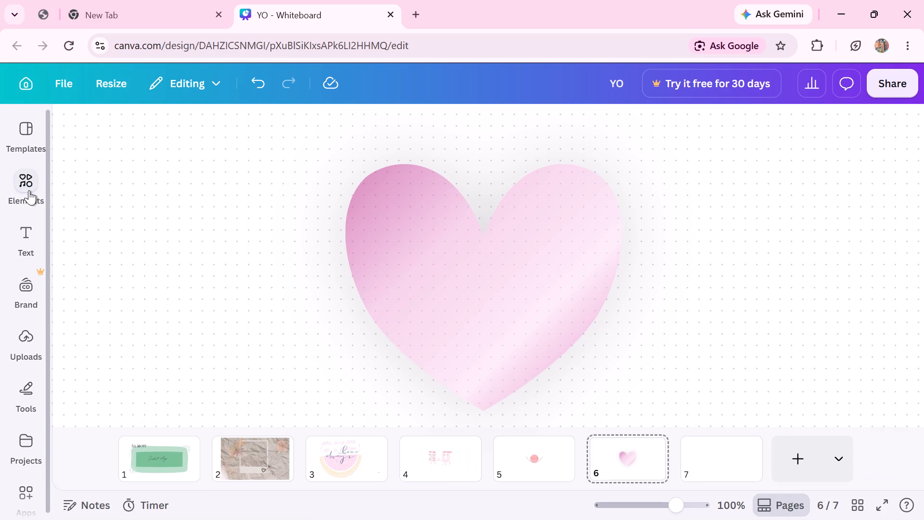
click(29, 190)
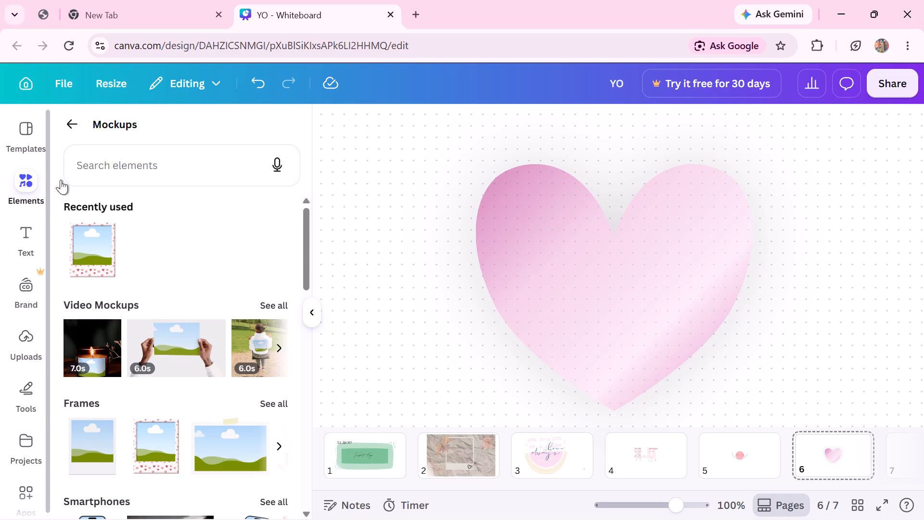
click(79, 133)
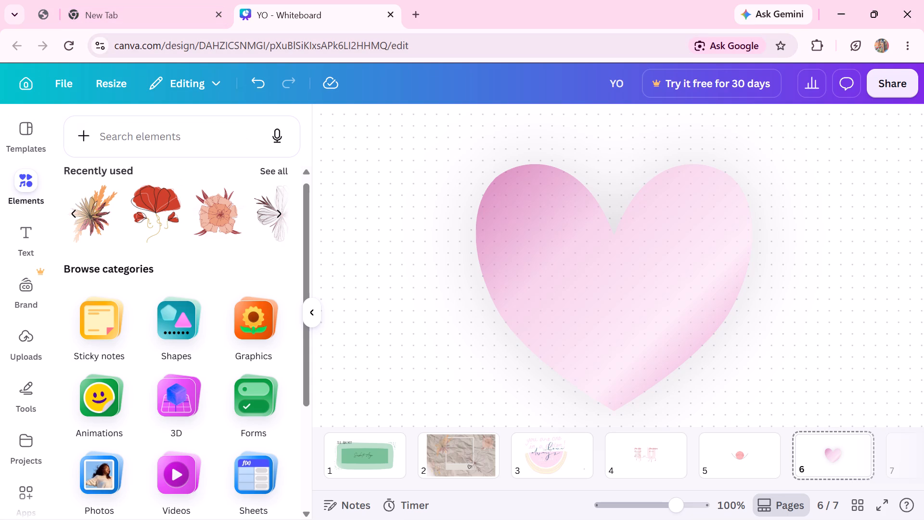
scroll(111, 309, down, 2)
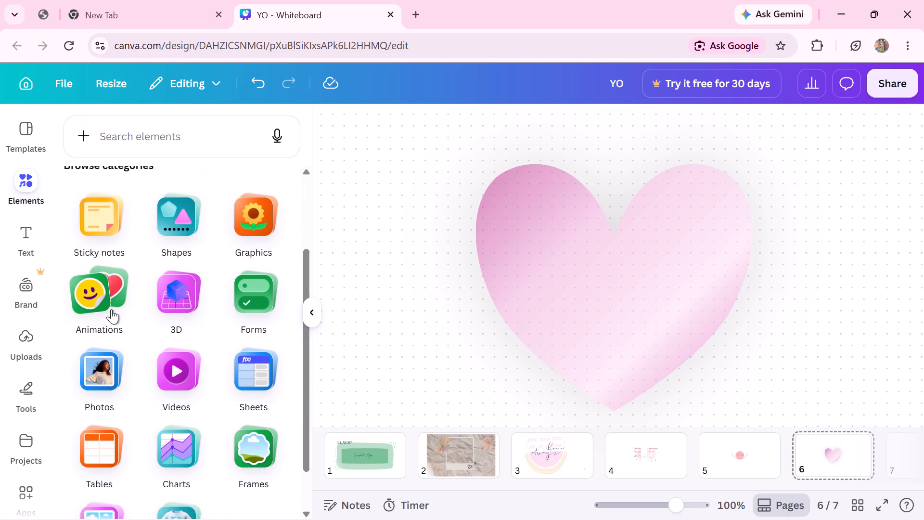
scroll(111, 309, down, 3)
scroll(111, 309, up, 3)
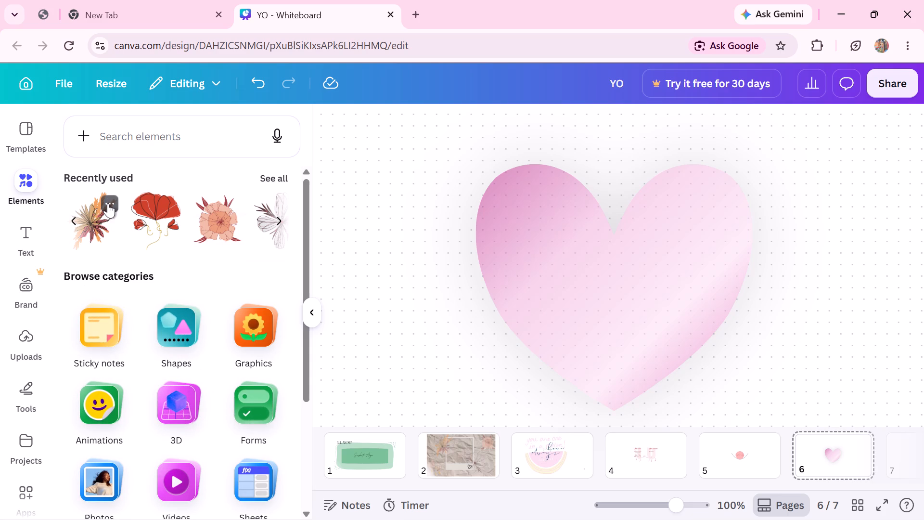
scroll(141, 321, down, 1)
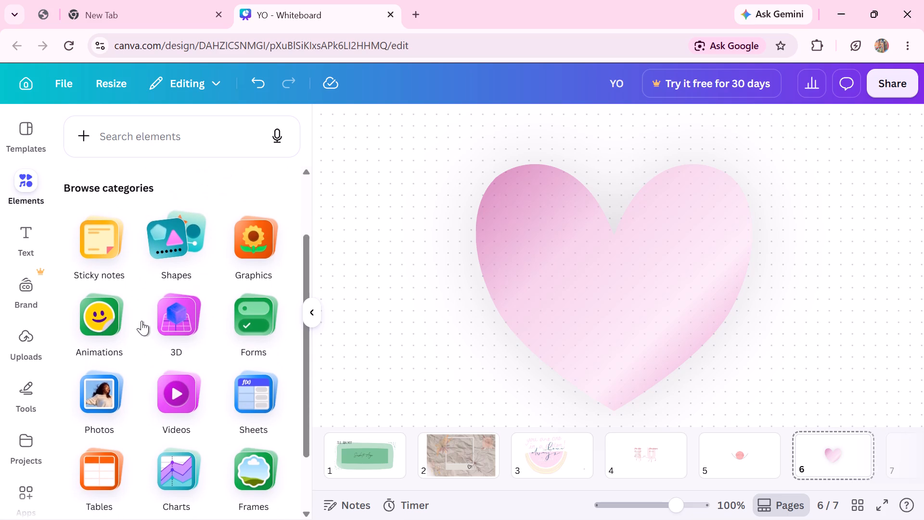
scroll(141, 321, down, 1)
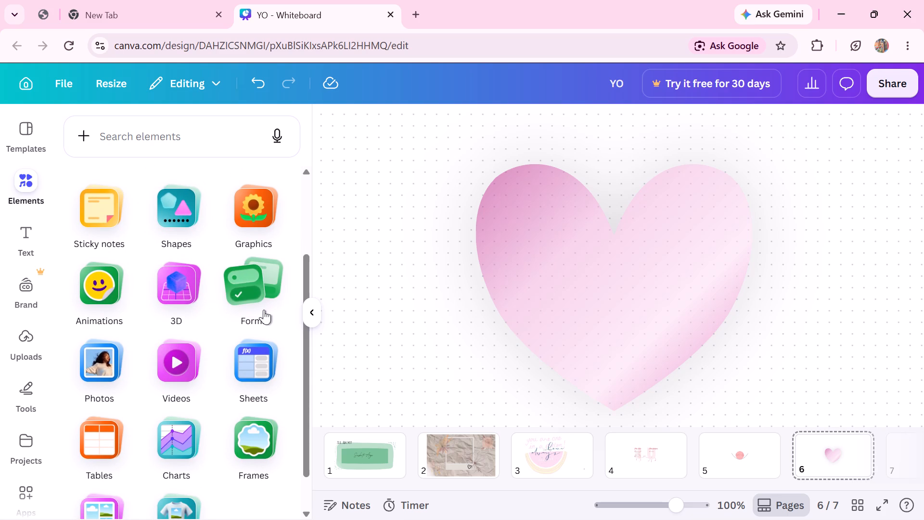
click(264, 310)
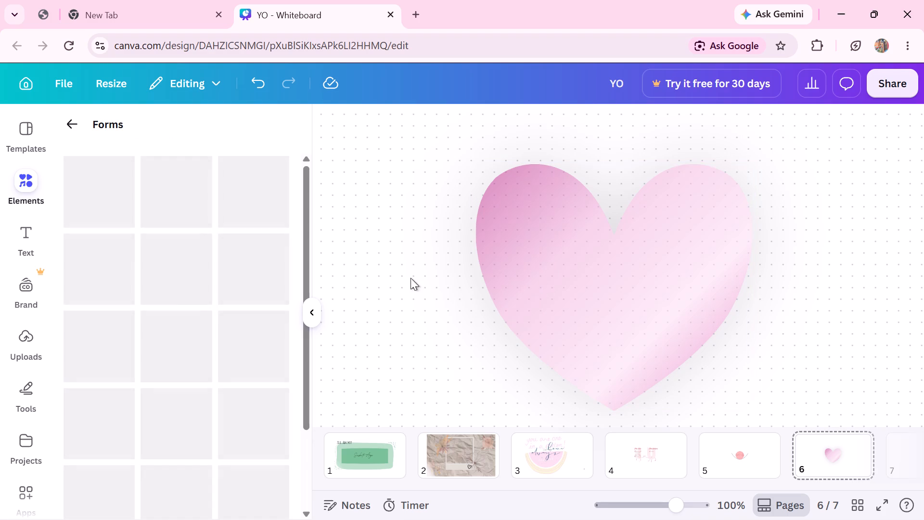
Close the unused New Tab page in the browser.
click(221, 14)
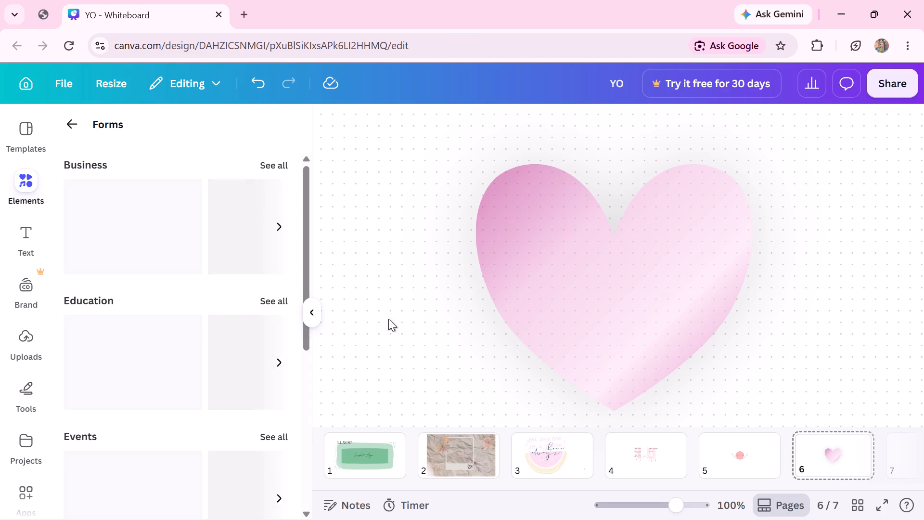
Insert the pink striped heart from the Magic recommendations of the Graphics category onto page 6.
click(71, 129)
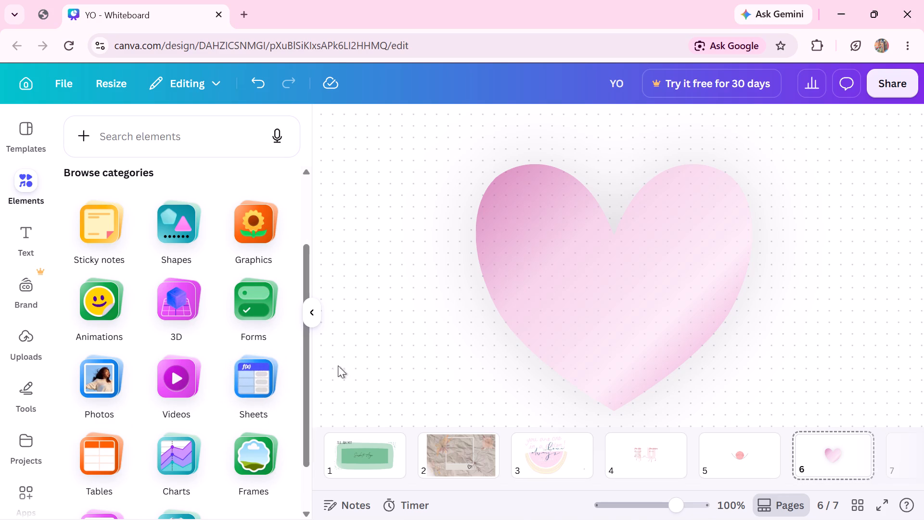
click(259, 227)
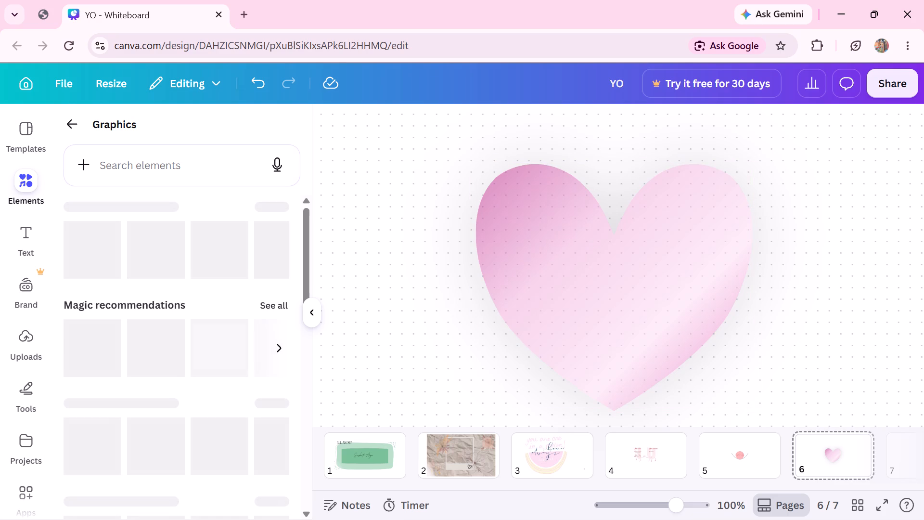
click(66, 120)
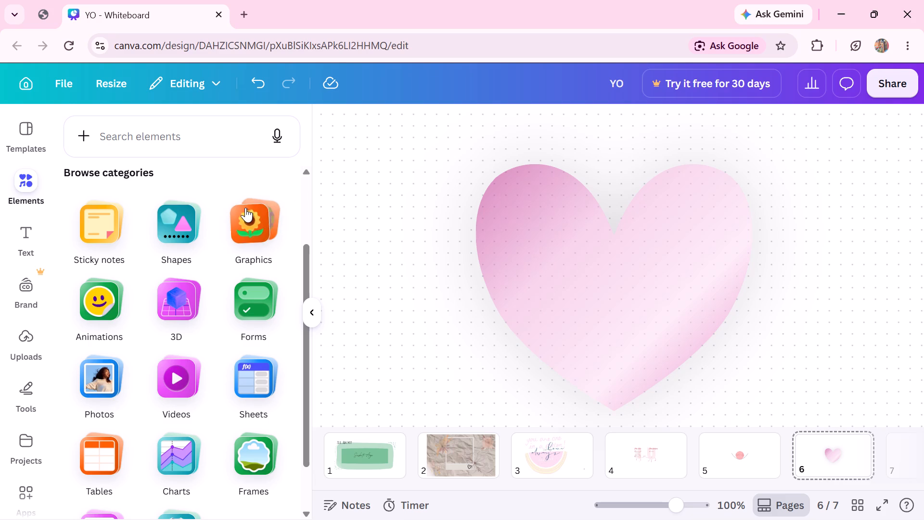
click(269, 235)
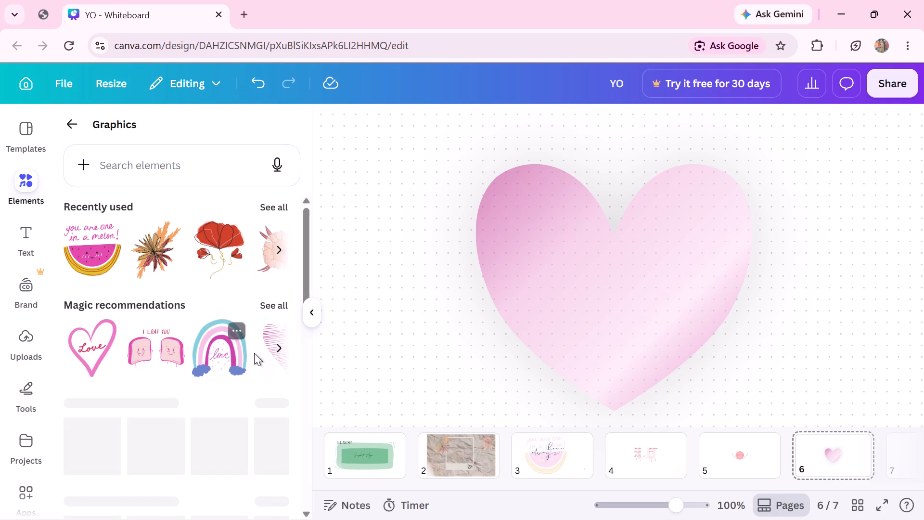
click(282, 346)
click(102, 333)
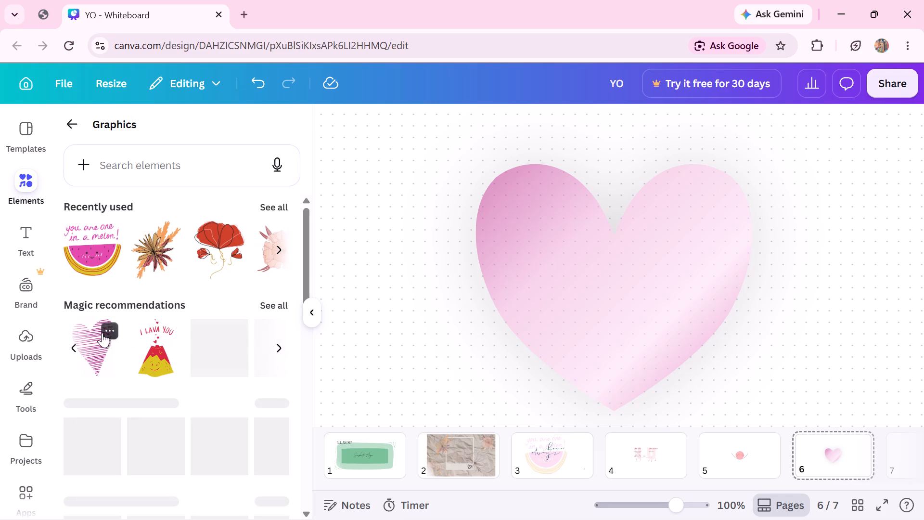
click(105, 343)
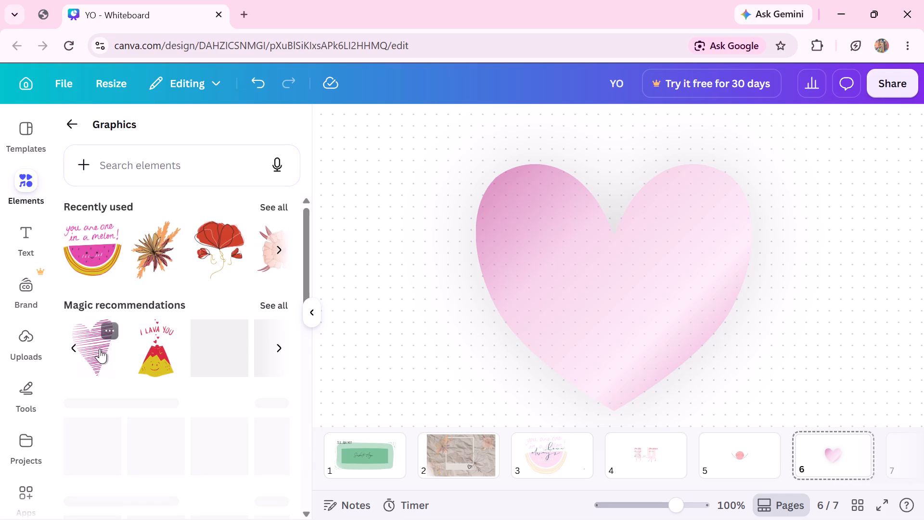
click(100, 349)
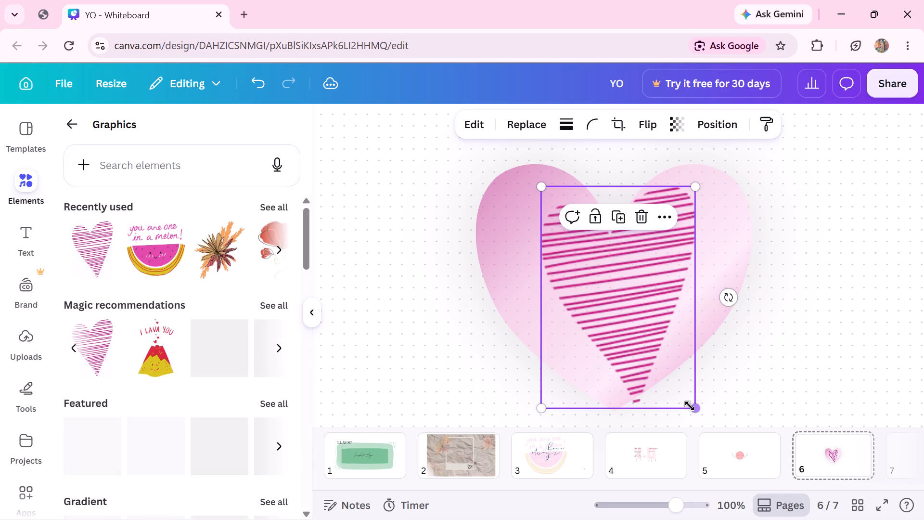
Shrink the striped heart slightly and place it overlapping the upper-left lobe of the large heart.
drag(690, 406, 678, 375)
drag(620, 295, 686, 316)
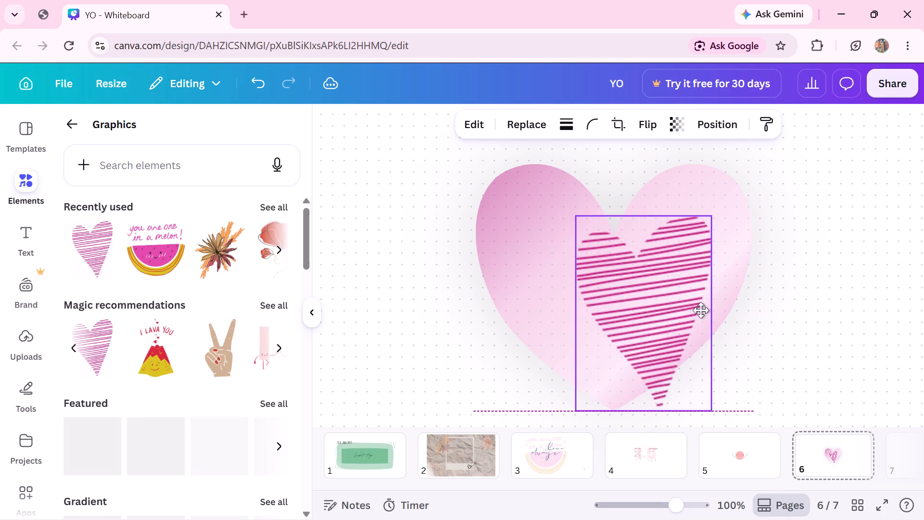
click(696, 298)
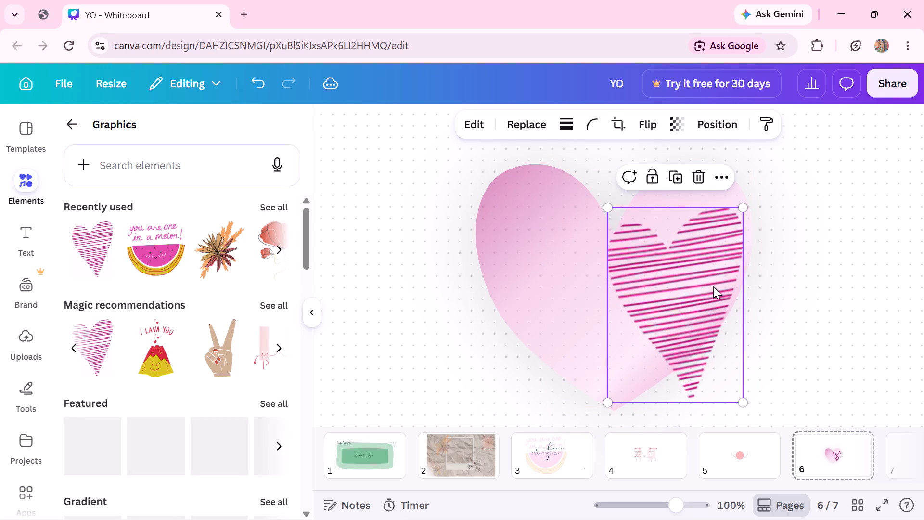
drag(616, 269, 464, 265)
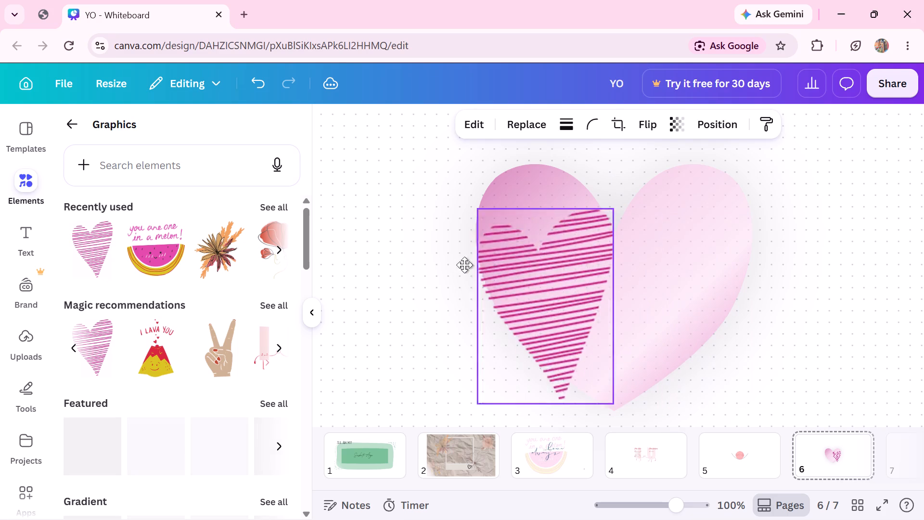
drag(464, 265, 433, 182)
click(836, 256)
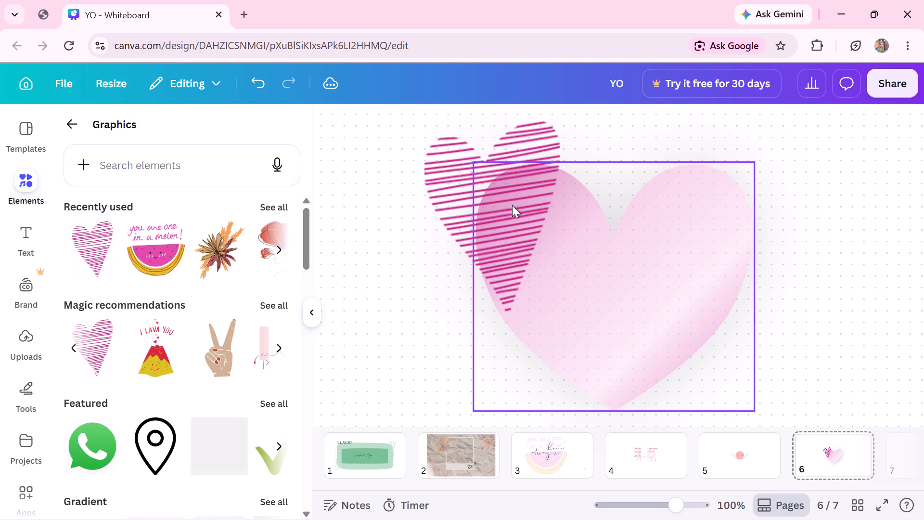
Set the striped heart's transparency to 51.
click(497, 203)
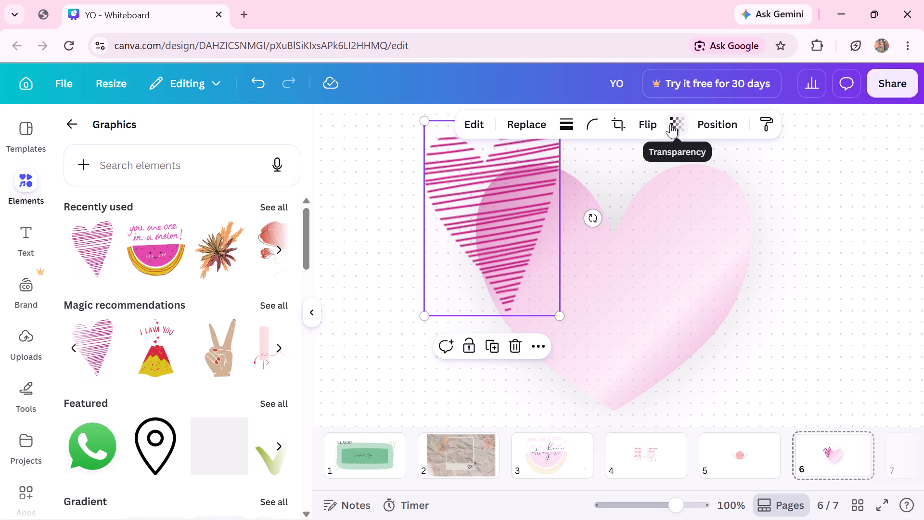
click(670, 124)
click(683, 179)
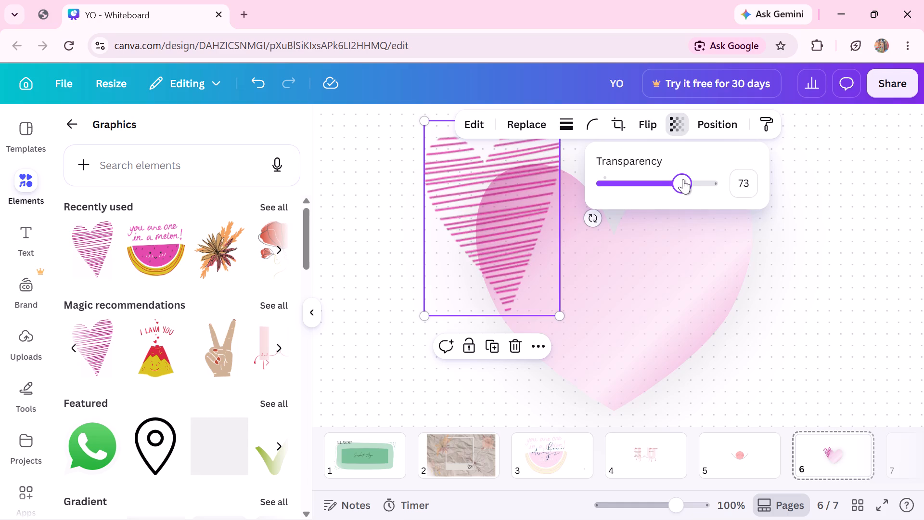
click(690, 179)
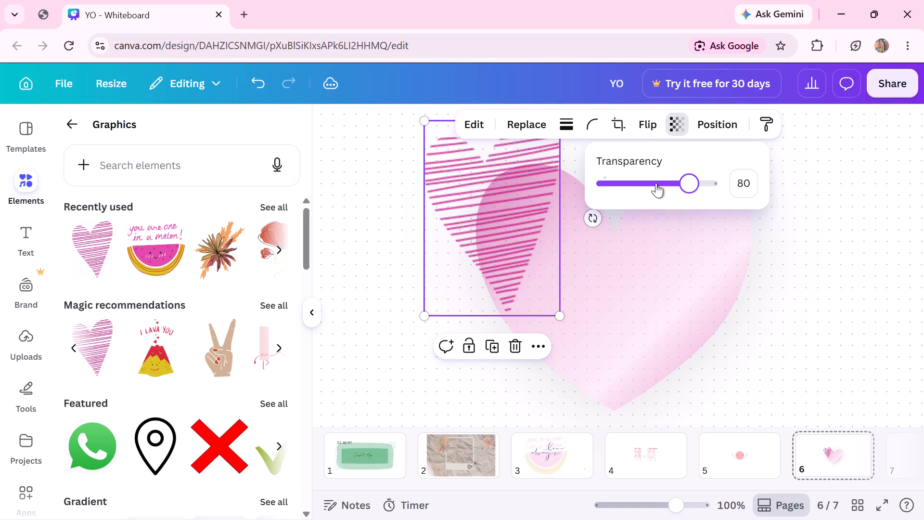
click(656, 183)
click(638, 183)
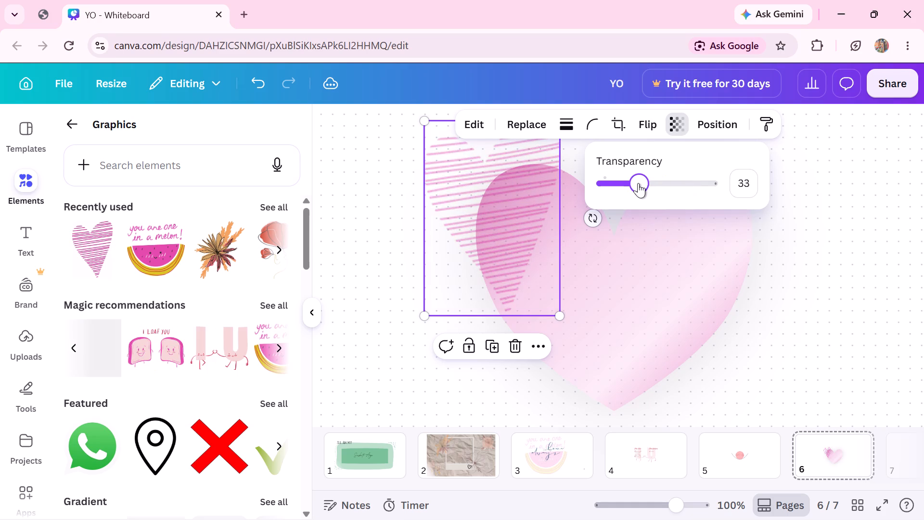
click(658, 183)
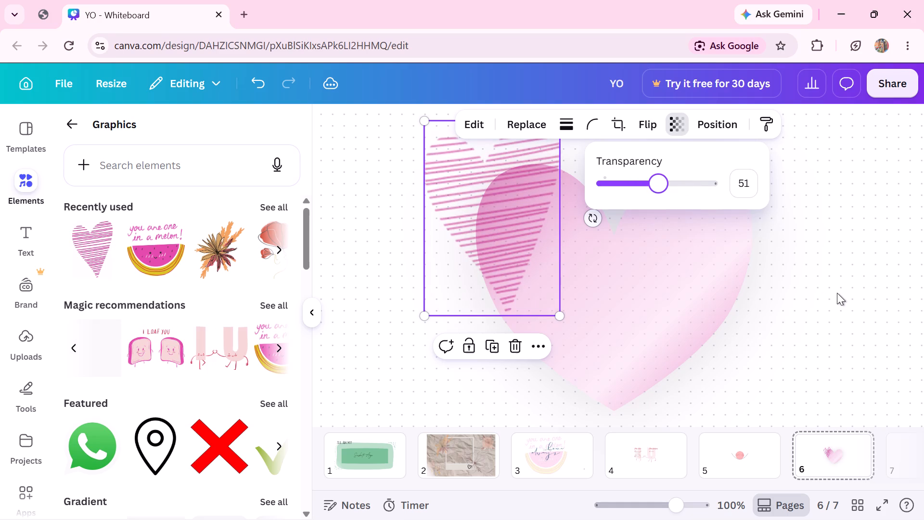
click(837, 293)
Nudge the striped heart slightly lower over the large heart's upper-left lobe.
drag(517, 237, 517, 251)
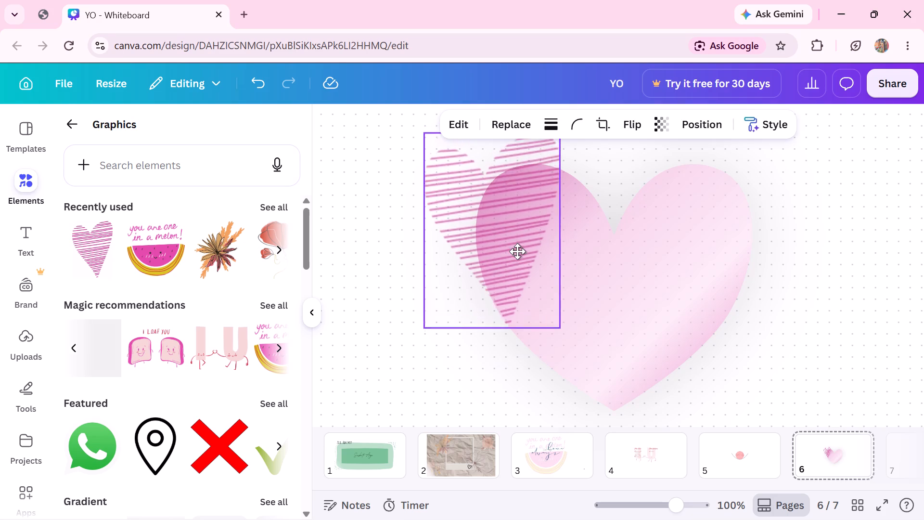
drag(517, 251, 515, 243)
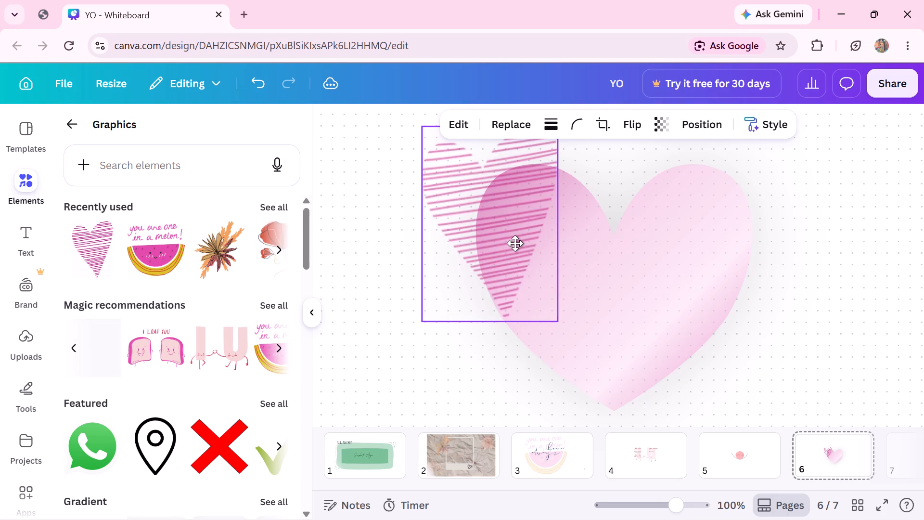
drag(515, 243, 516, 248)
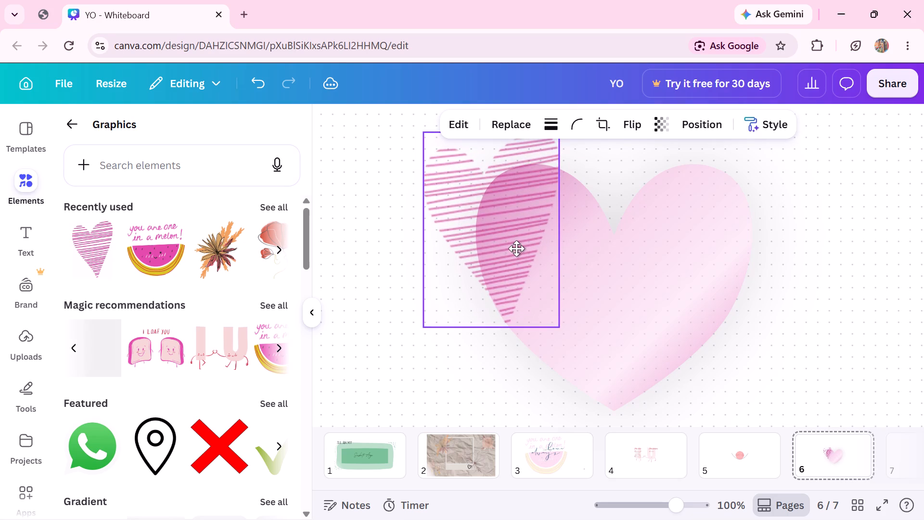
drag(516, 248, 516, 247)
click(819, 330)
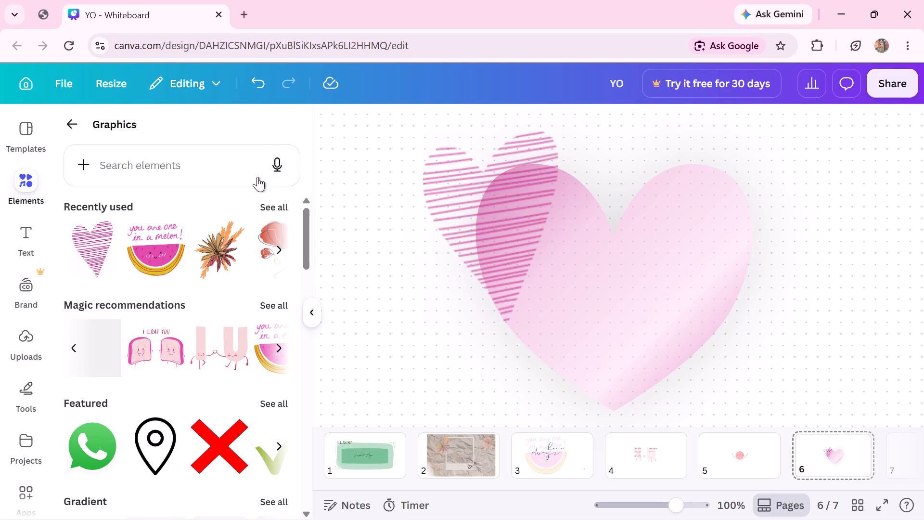
Browse the recently used and recommended graphics, and insert the orange heart with radiating pink strokes from Magic recommendations onto page 6.
click(282, 208)
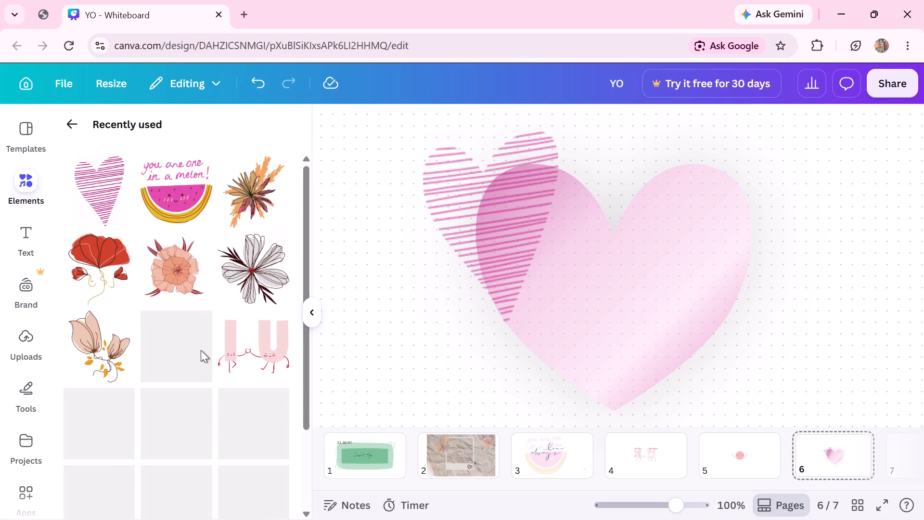
scroll(201, 350, down, 2)
scroll(176, 262, up, 2)
click(68, 118)
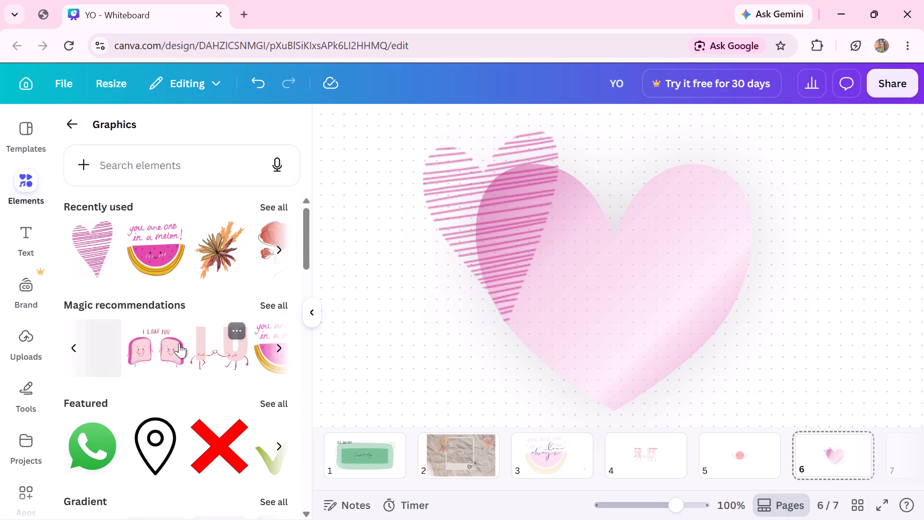
click(278, 342)
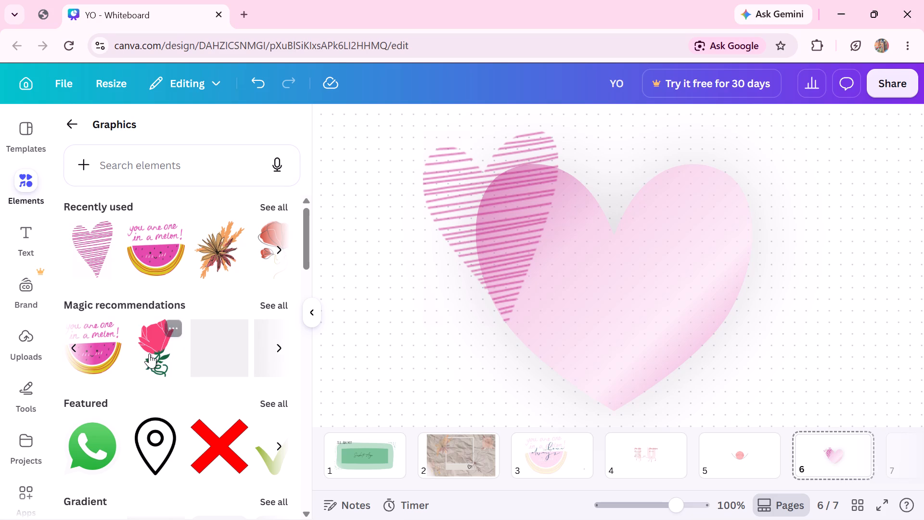
click(70, 349)
click(90, 362)
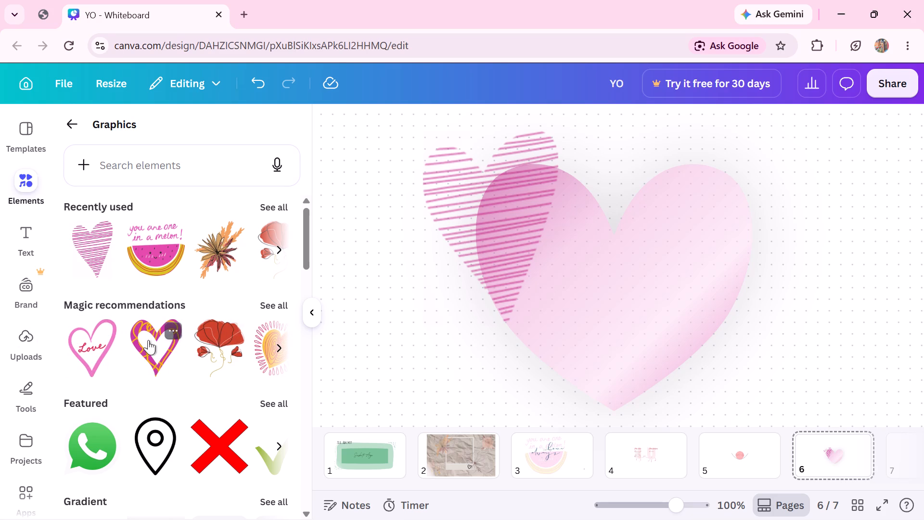
click(278, 336)
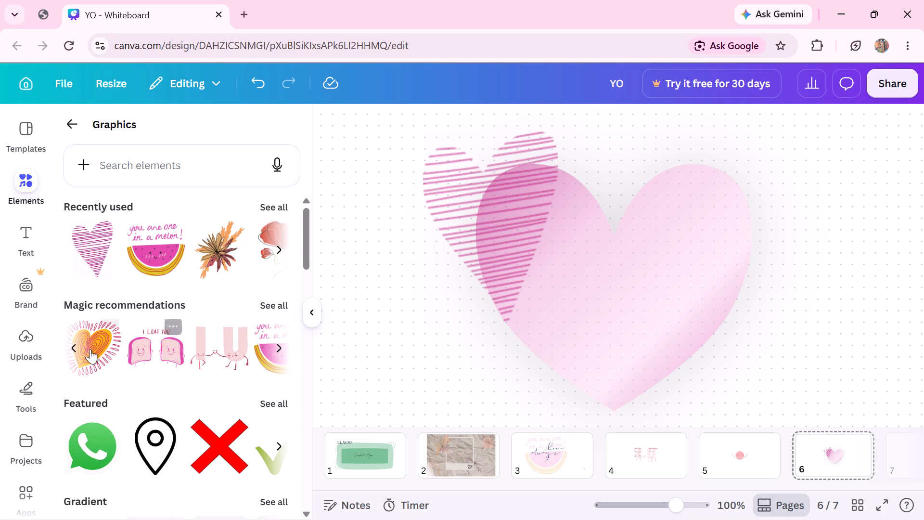
click(104, 344)
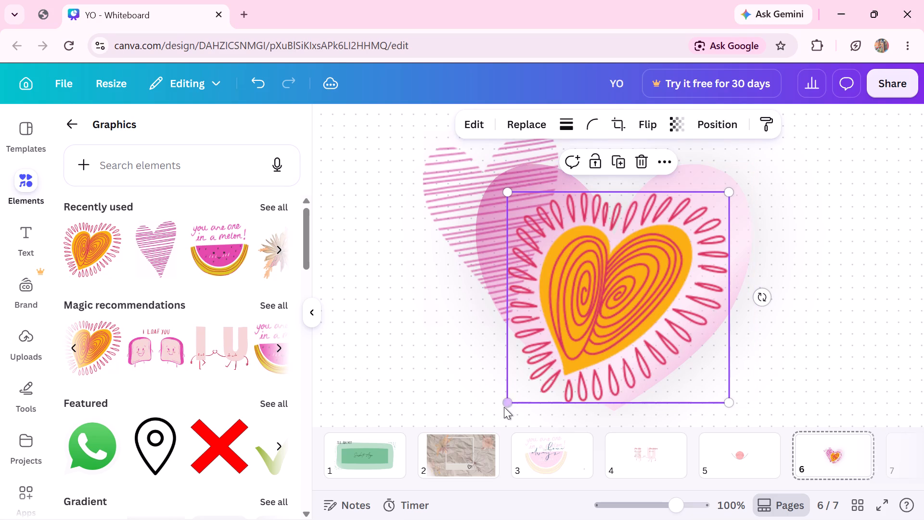
Shrink the orange heart to a small accent and place it on the upper-right lobe of the striped heart.
drag(504, 407, 653, 254)
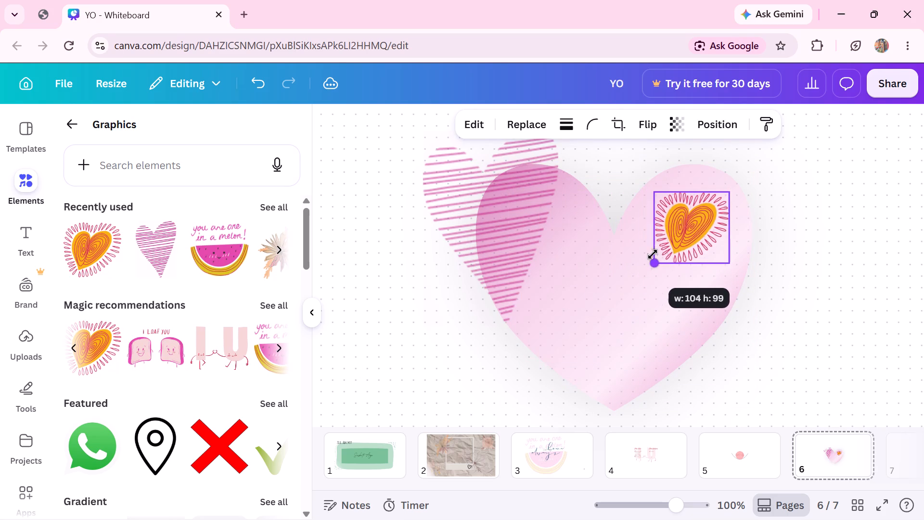
drag(653, 254, 665, 239)
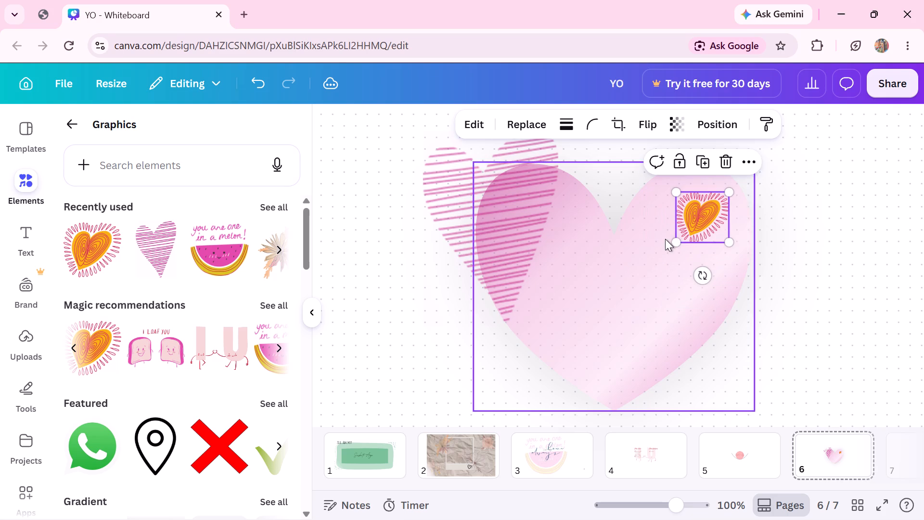
drag(715, 202, 567, 148)
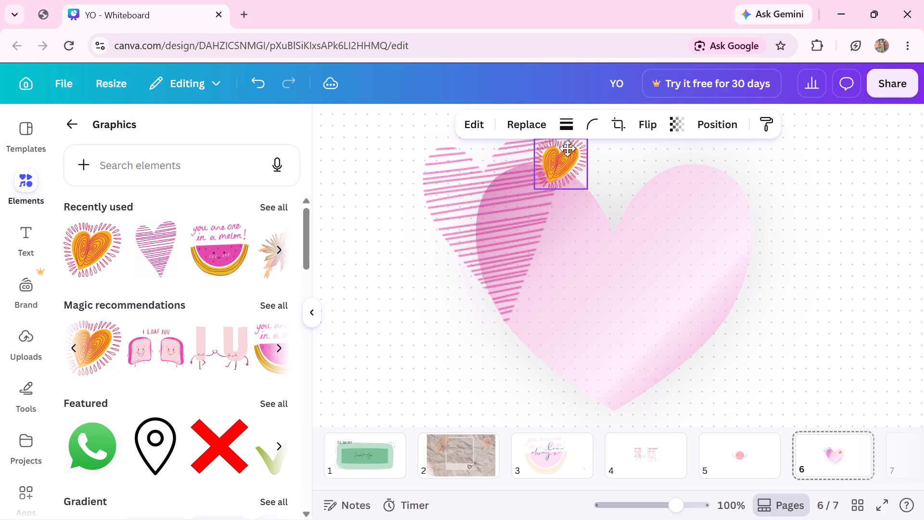
drag(567, 148, 544, 152)
Set the small orange heart's transparency to 77.
click(689, 123)
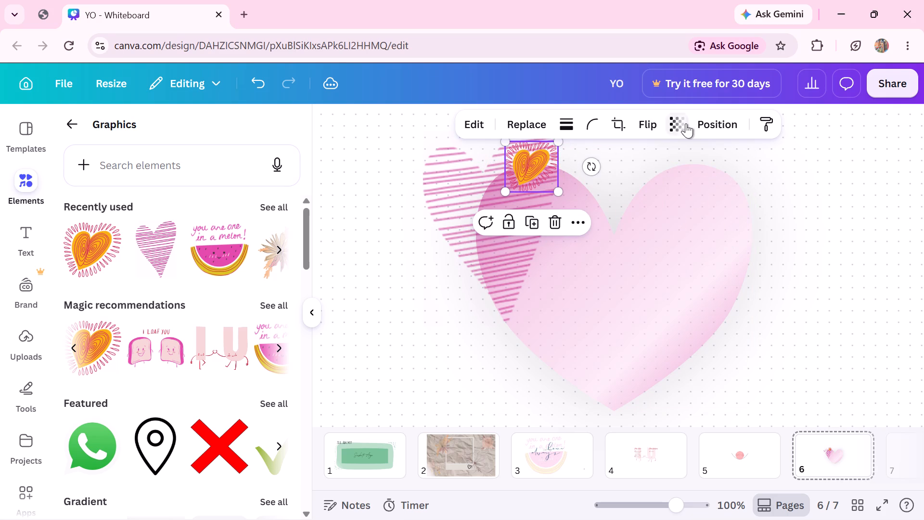
click(686, 123)
click(687, 183)
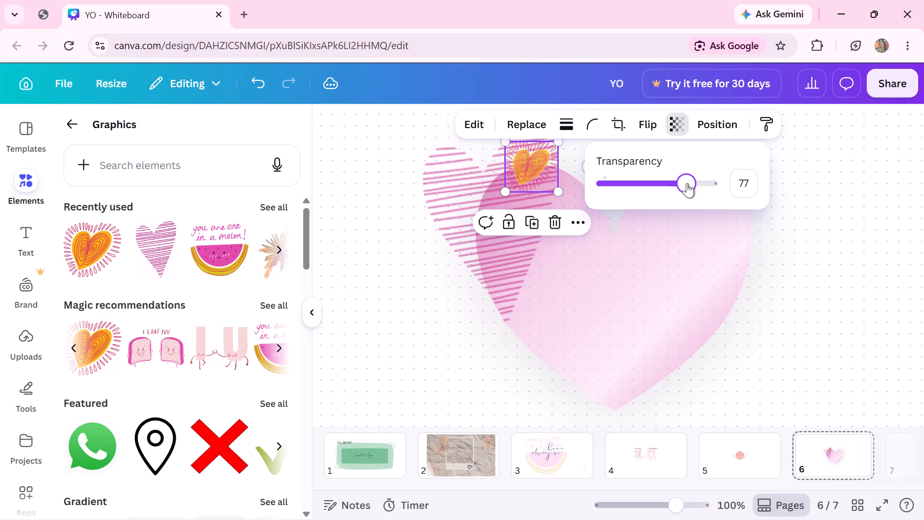
click(829, 252)
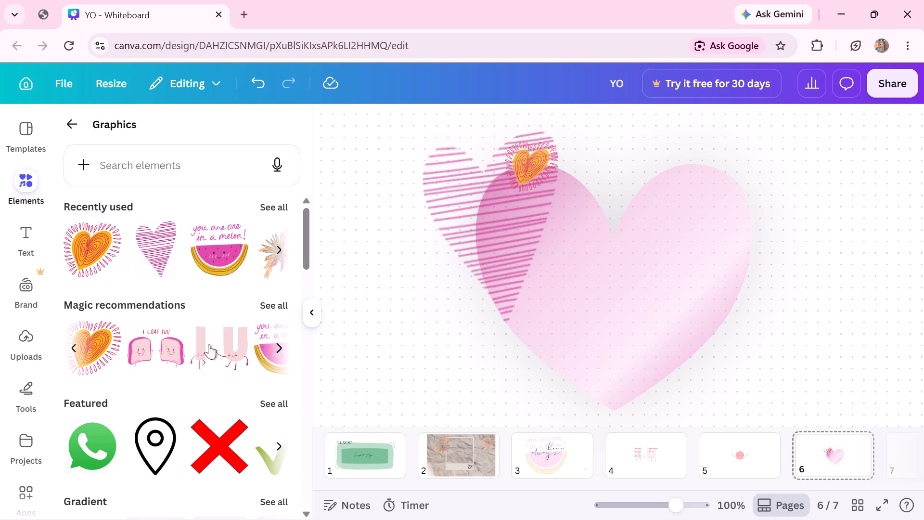
Insert the magenta heart outline with yellow squiggles from Magic recommendations onto page 6.
click(66, 346)
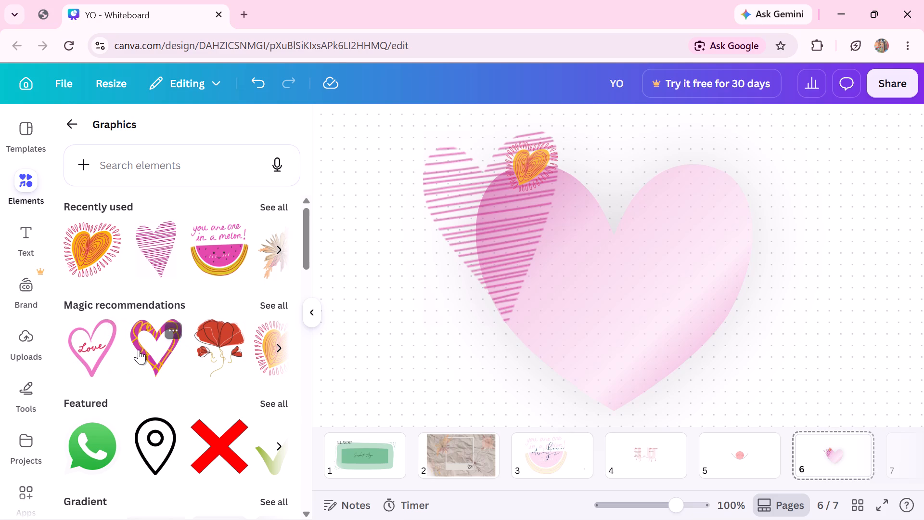
click(139, 350)
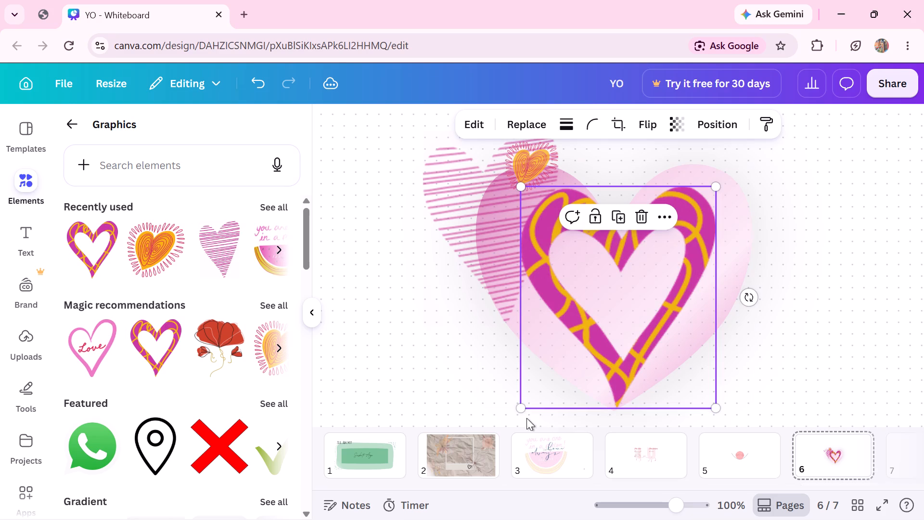
Reposition the large pink heart slightly up and to the left, behind the striped heart and the magenta heart outline.
drag(512, 400, 545, 386)
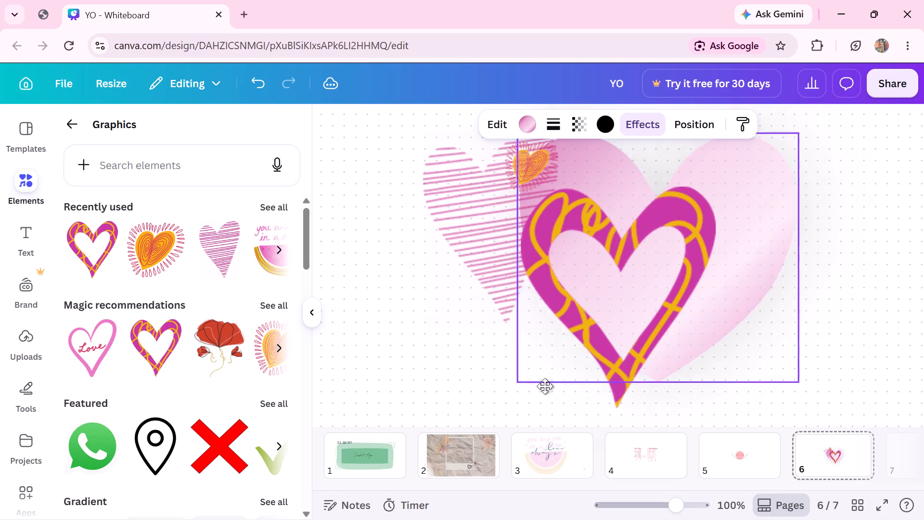
drag(545, 386, 500, 390)
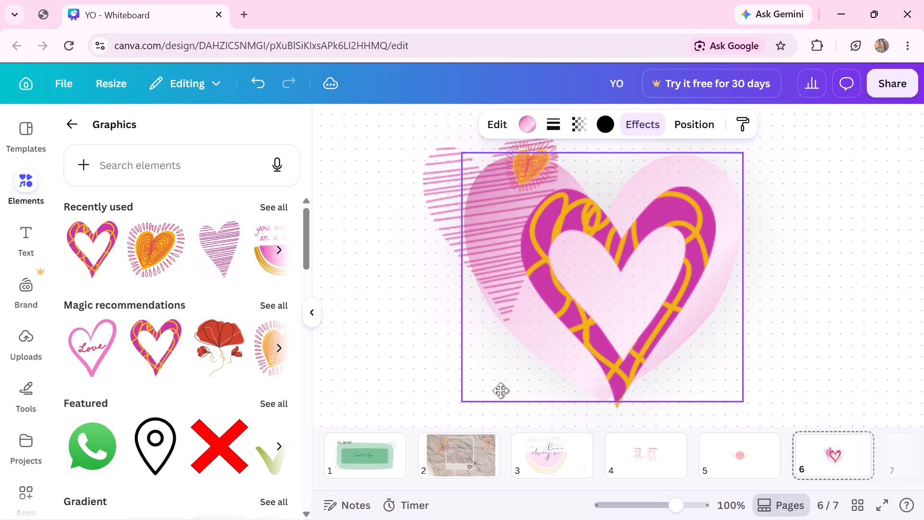
drag(500, 390, 506, 389)
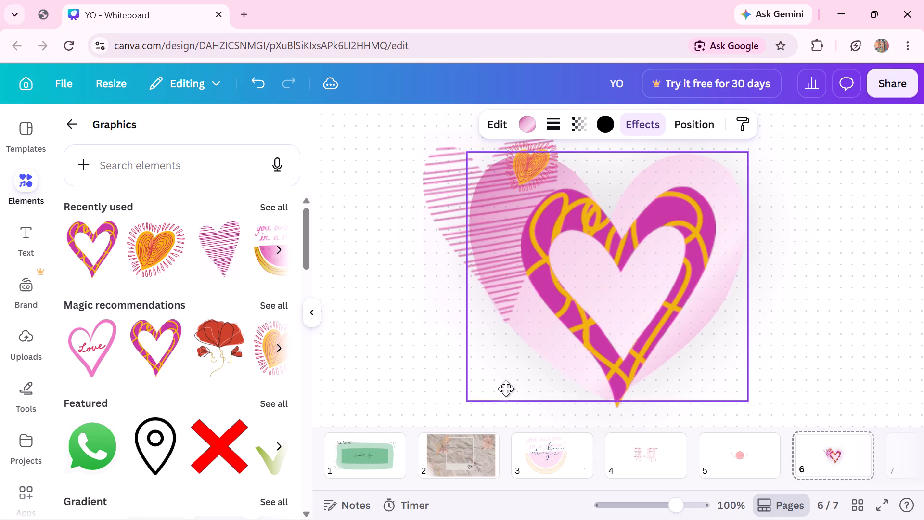
drag(506, 389, 506, 388)
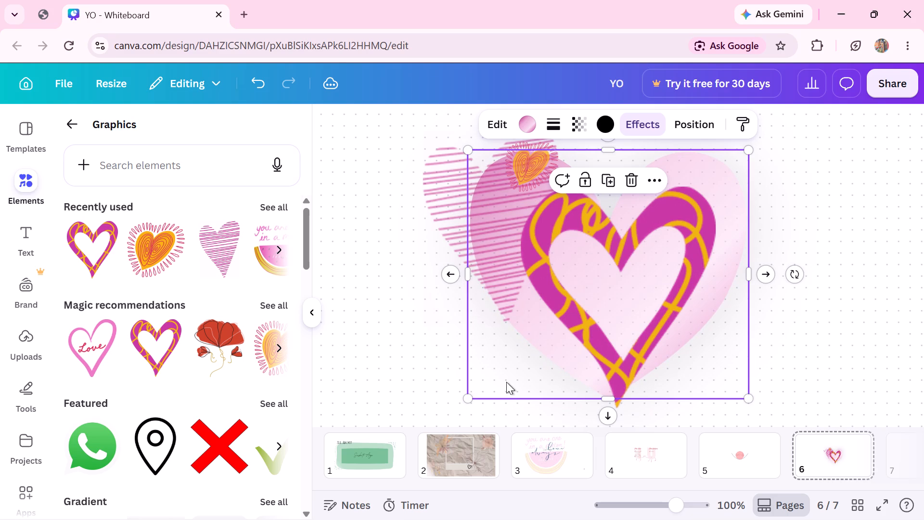
drag(530, 329, 533, 343)
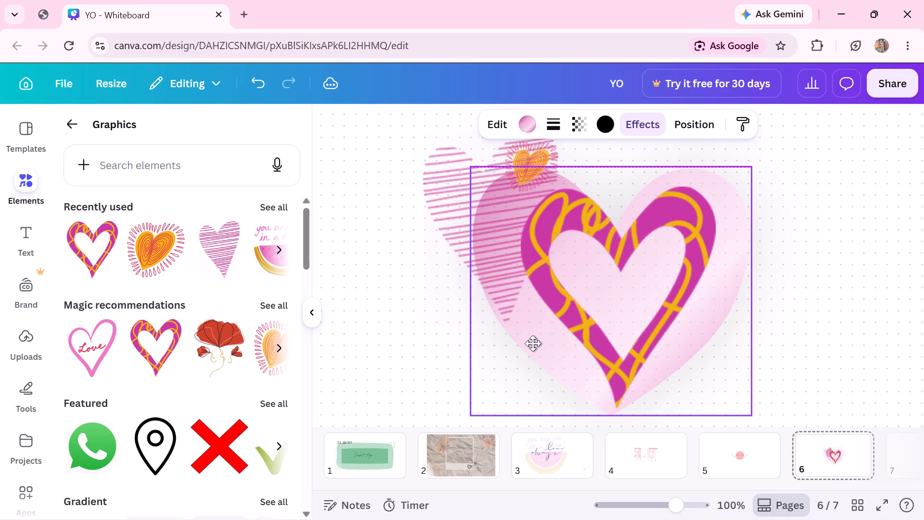
drag(533, 343, 529, 329)
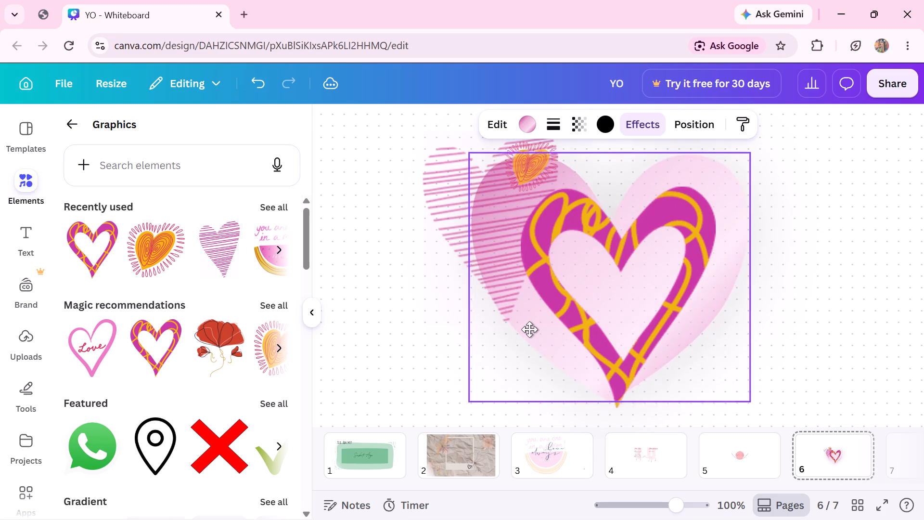
drag(529, 329, 532, 336)
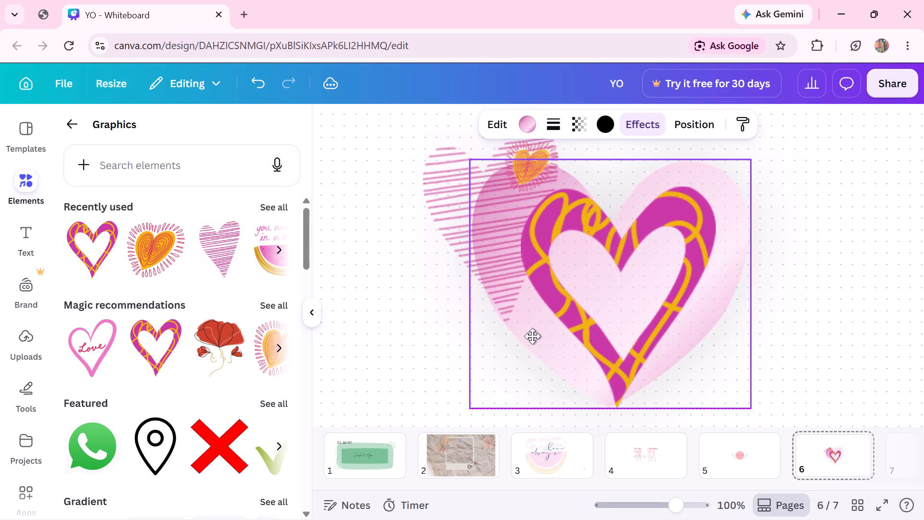
drag(532, 336, 536, 336)
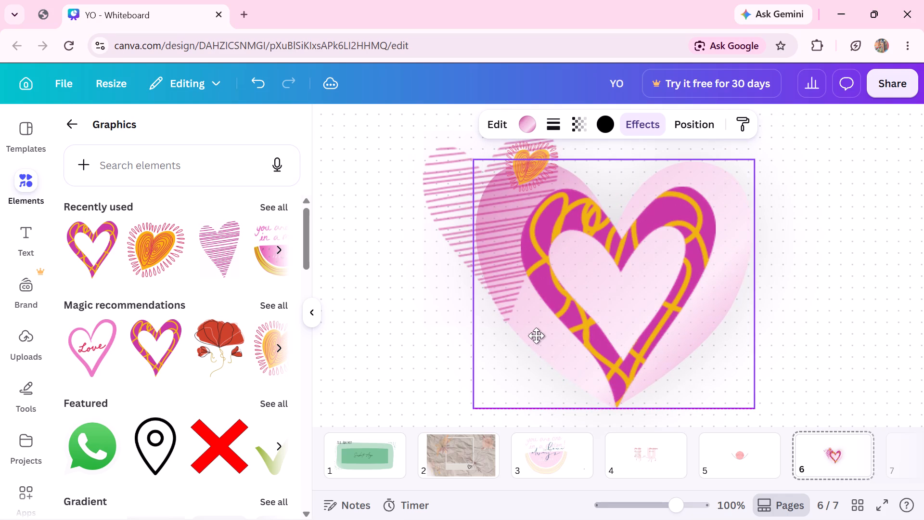
drag(536, 336, 533, 314)
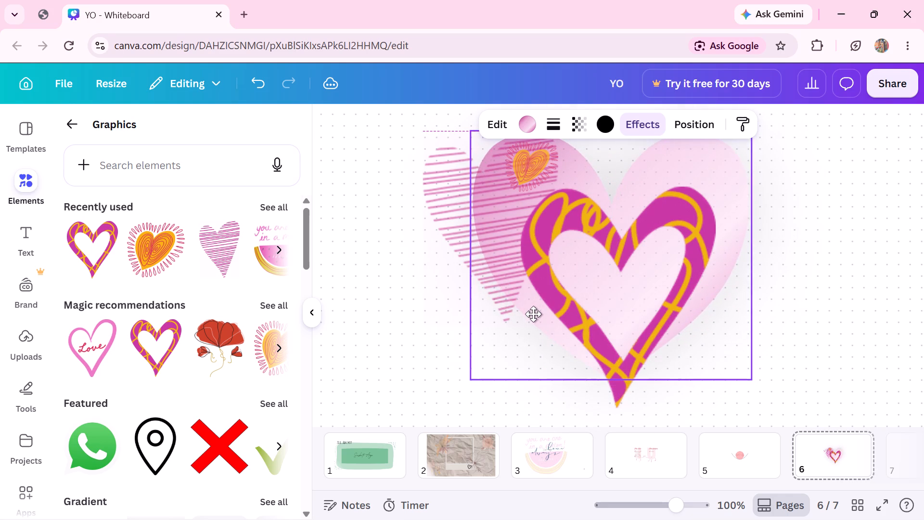
drag(533, 314, 529, 339)
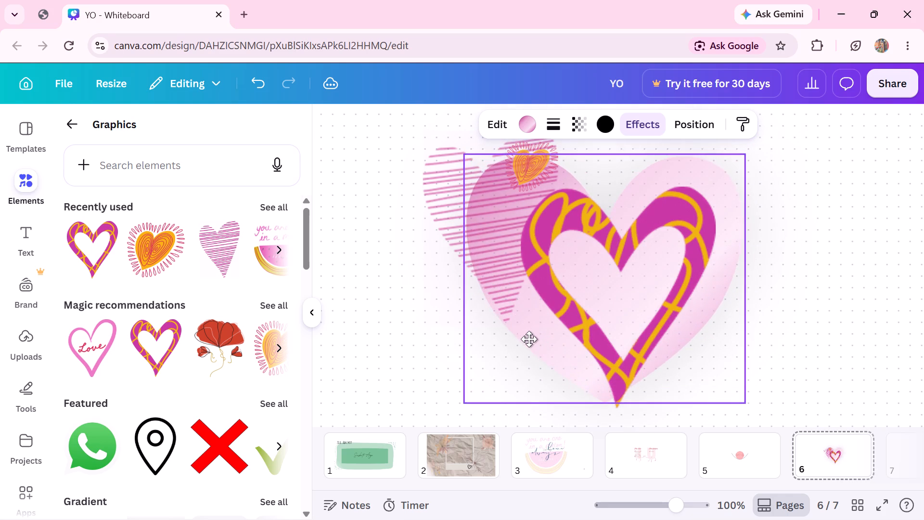
drag(529, 339, 528, 348)
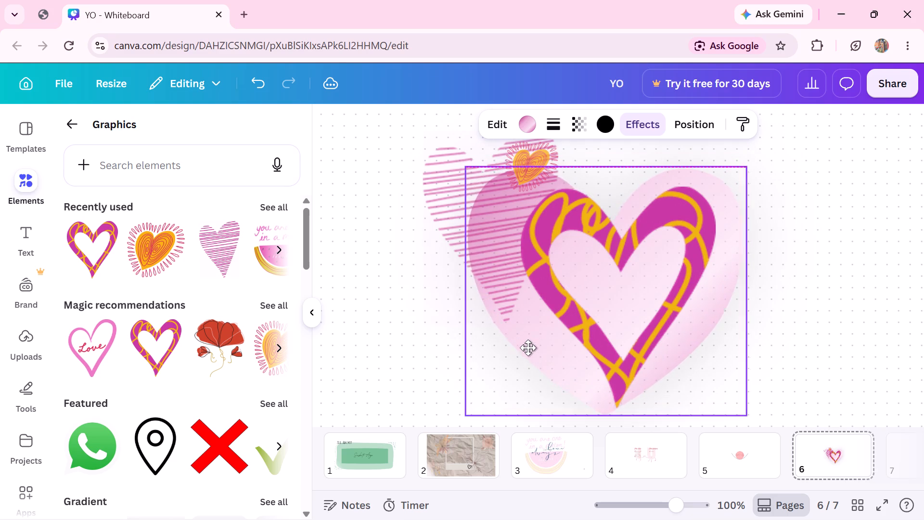
drag(528, 348, 512, 312)
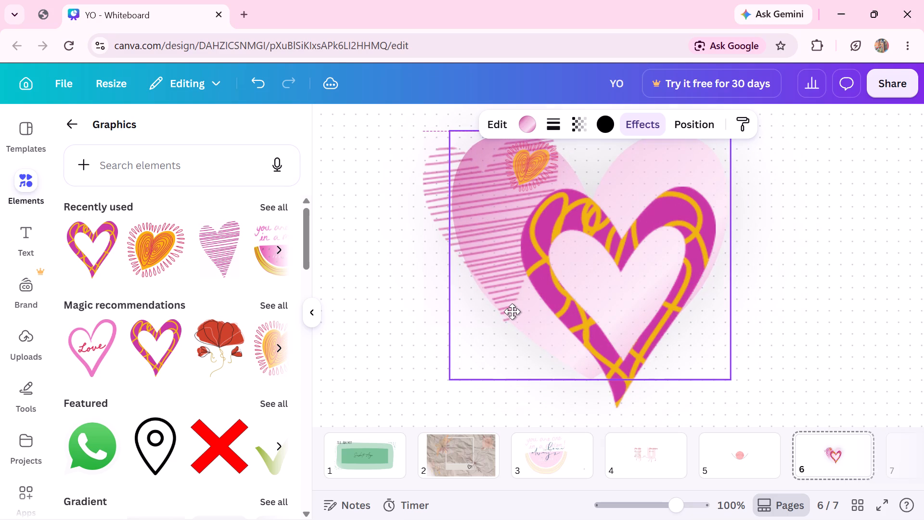
drag(512, 312, 515, 320)
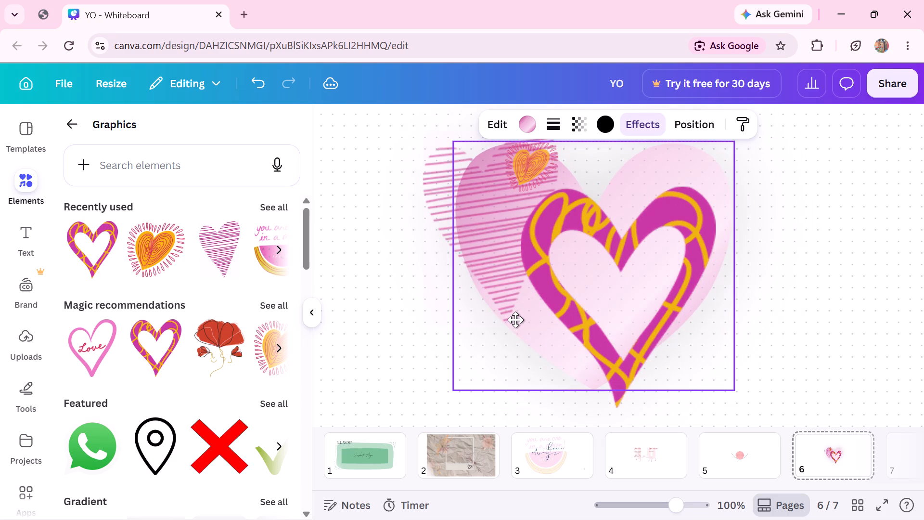
drag(515, 320, 521, 318)
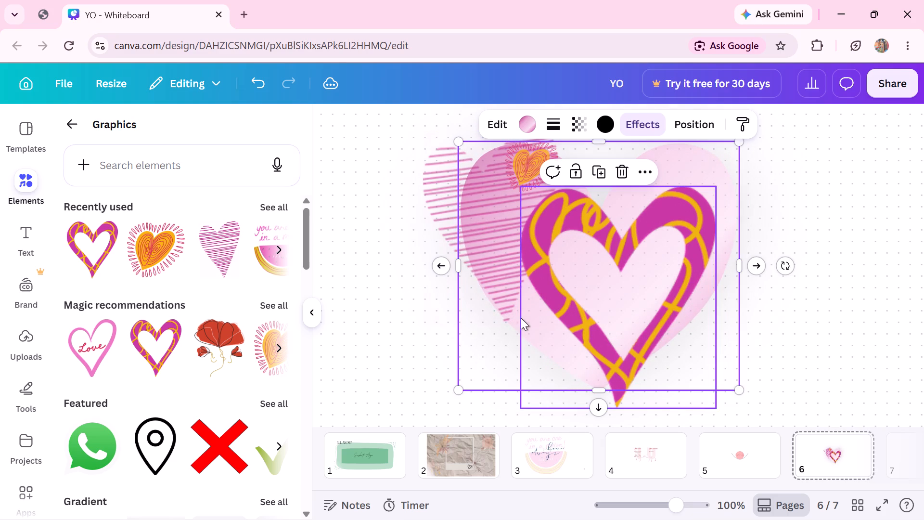
click(792, 325)
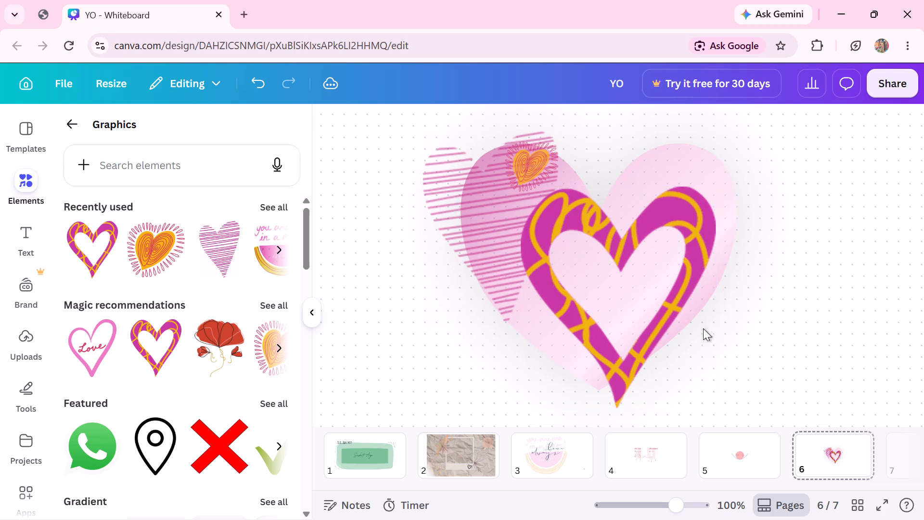
Shrink the magenta heart outline to a small accent and place it on the upper-right lobe of the large pink heart.
click(709, 402)
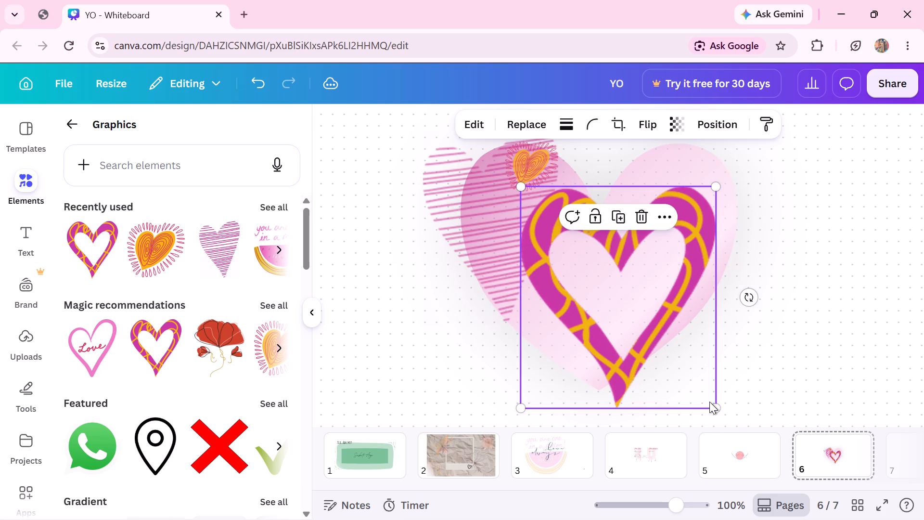
drag(711, 405, 612, 278)
drag(590, 259, 502, 253)
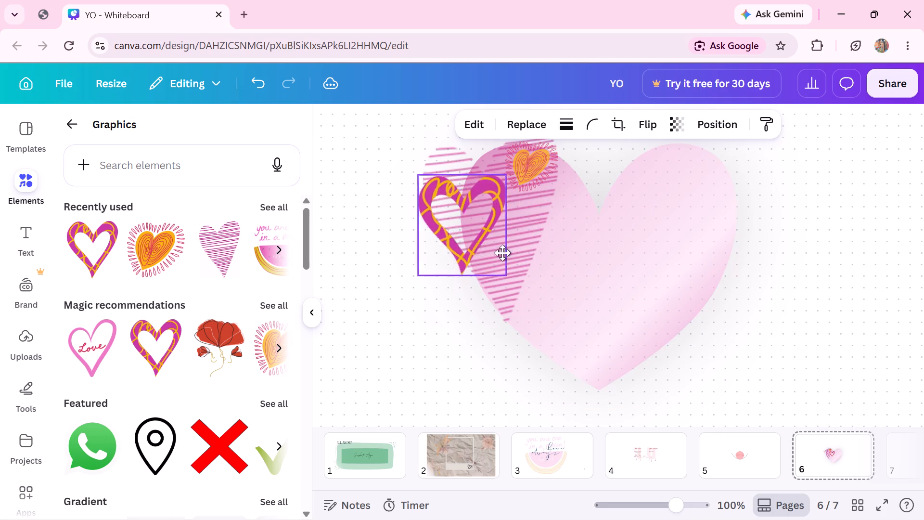
drag(502, 253, 530, 216)
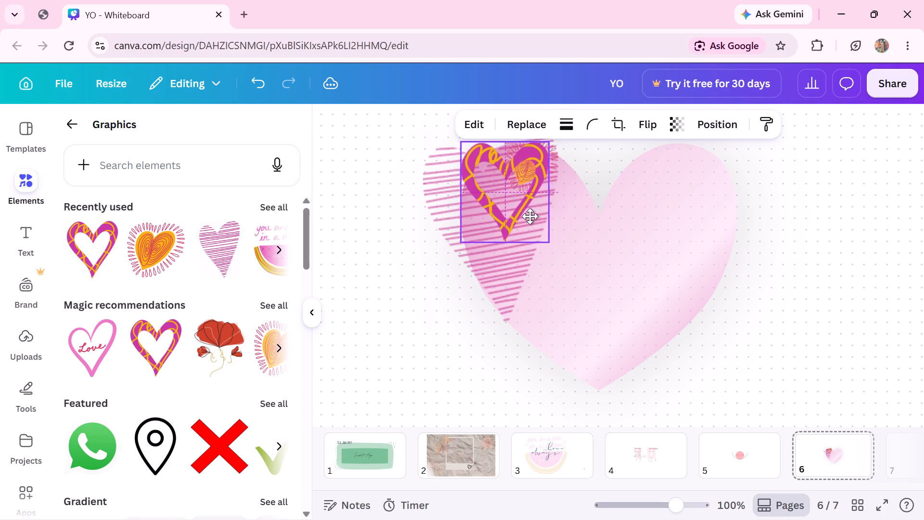
drag(530, 216, 757, 253)
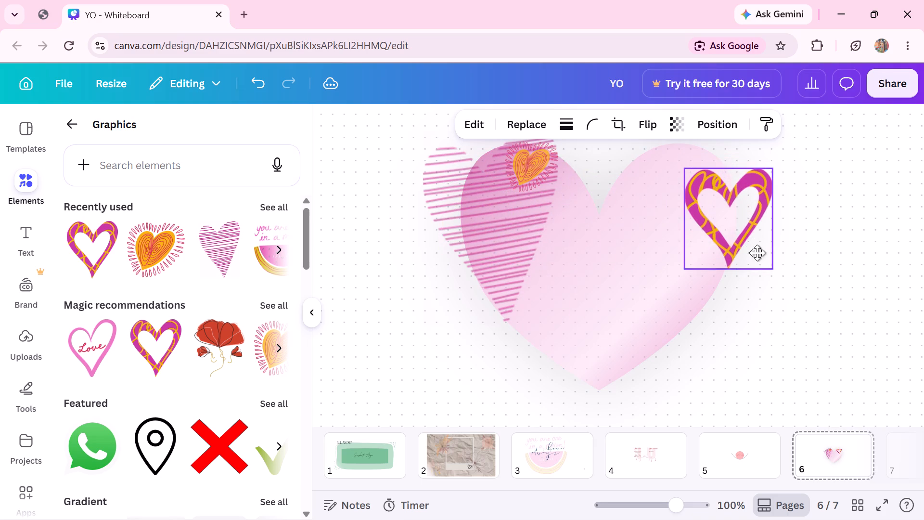
drag(757, 253, 616, 364)
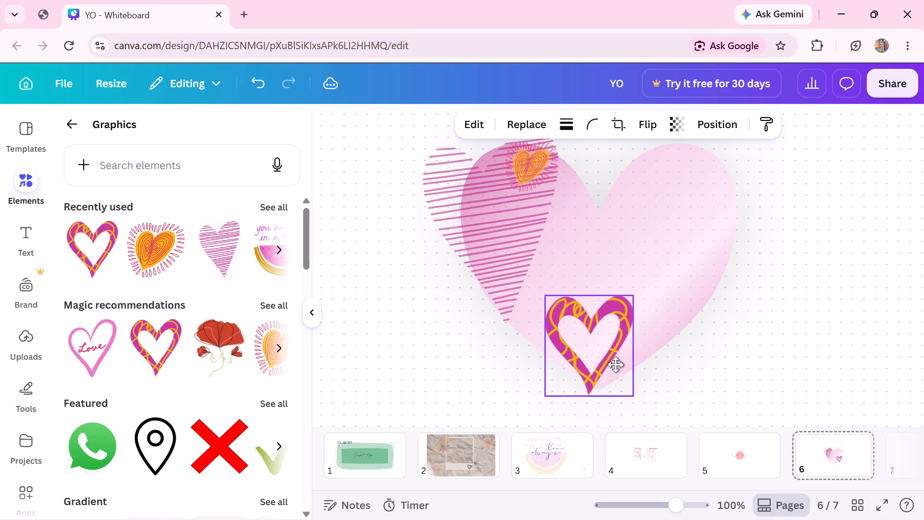
drag(616, 364, 739, 215)
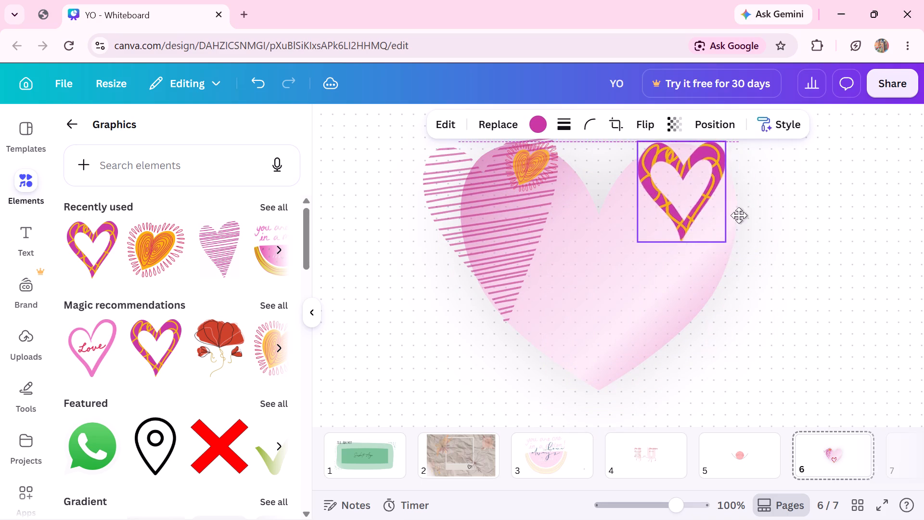
drag(739, 215, 776, 198)
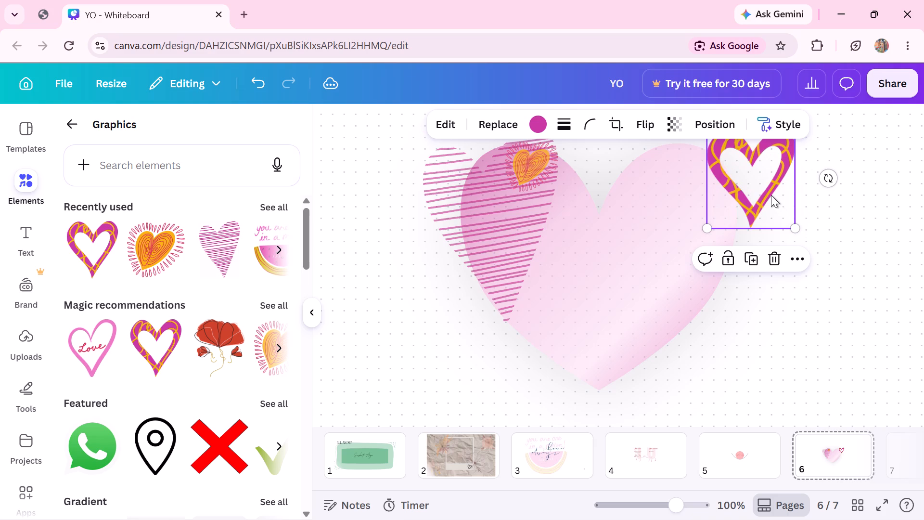
drag(765, 180, 733, 165)
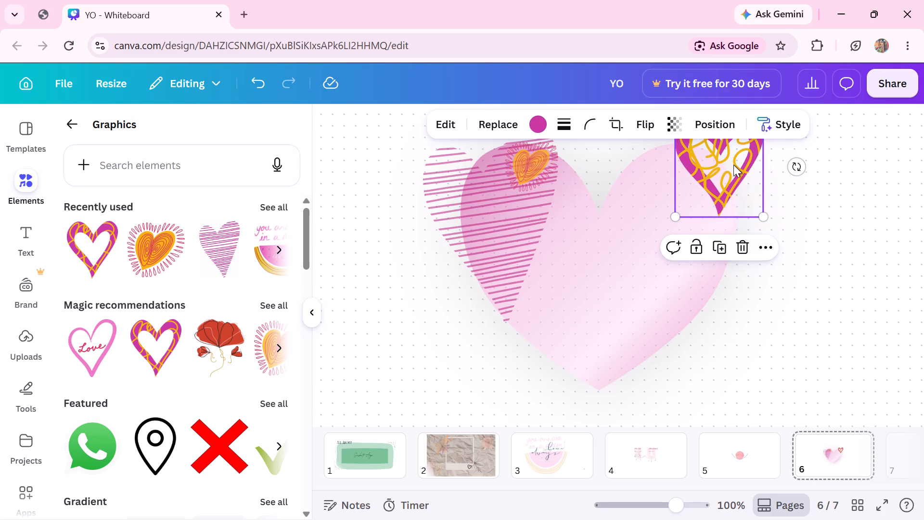
click(737, 171)
click(724, 159)
Make the small magenta heart outline partly see-through by lowering its transparency value.
click(676, 130)
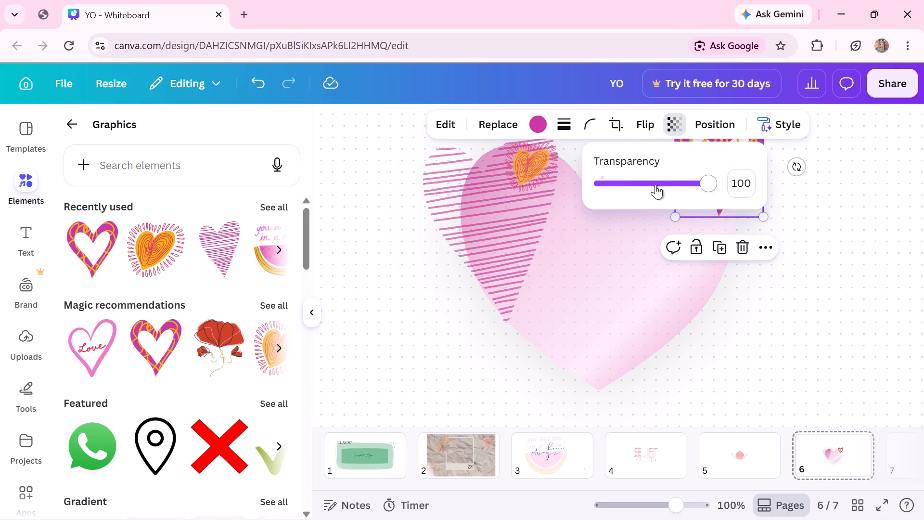
click(667, 177)
click(837, 250)
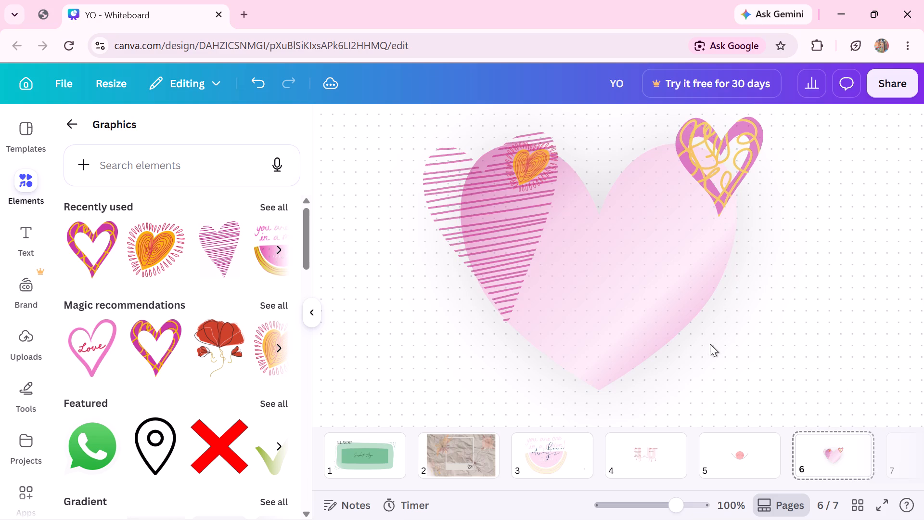
Set the large pink heart's transparency to 77.
click(681, 320)
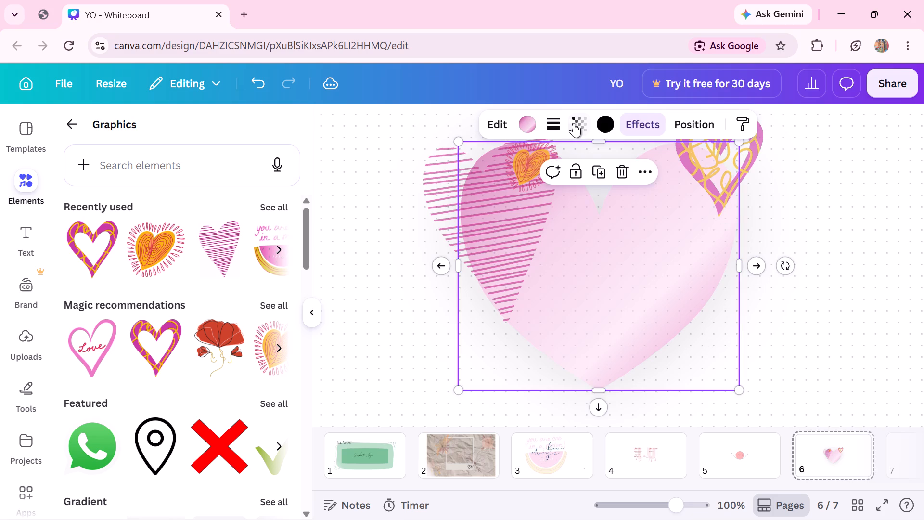
click(574, 122)
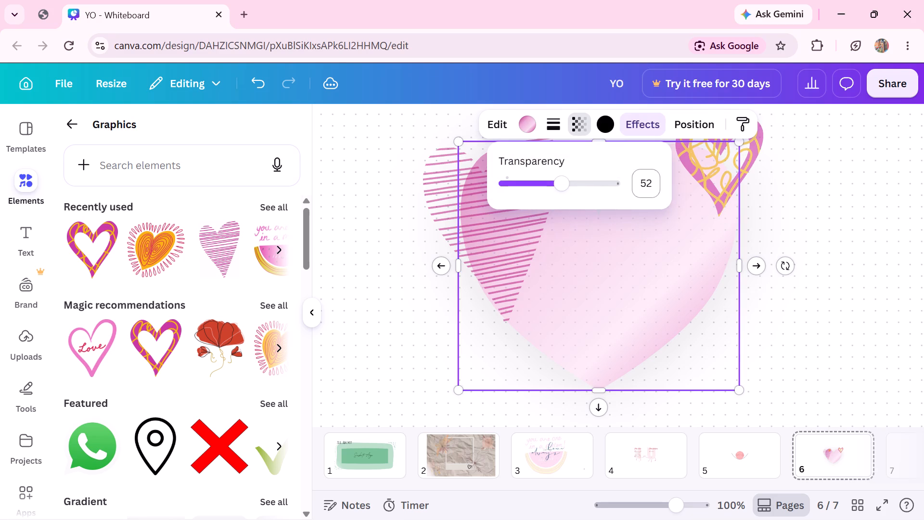
click(589, 185)
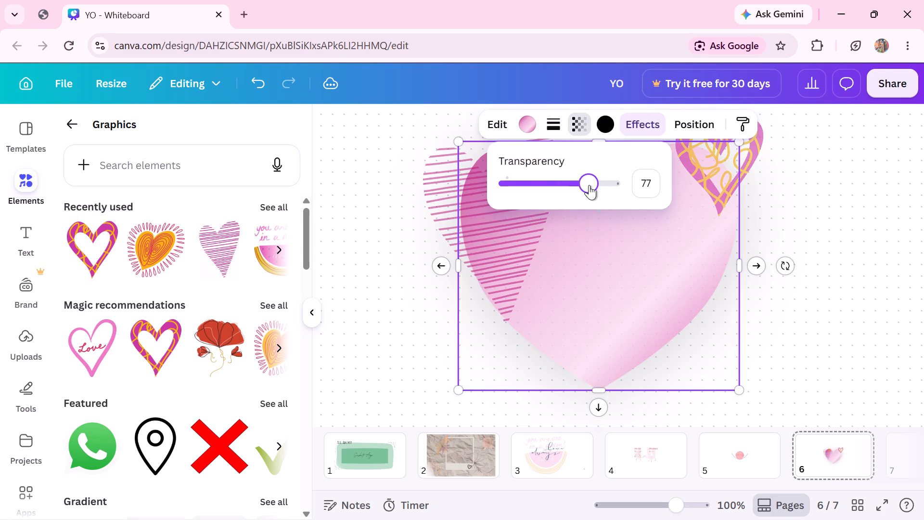
click(915, 311)
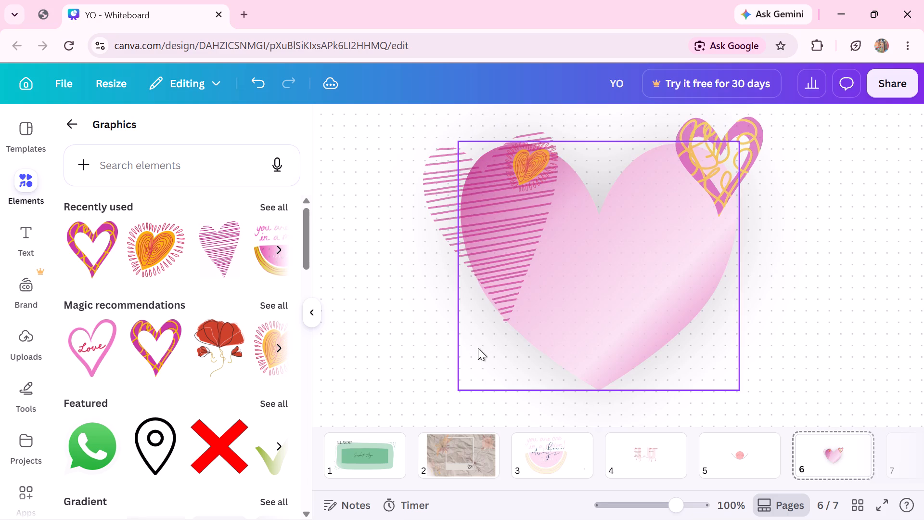
click(341, 334)
Review the content and layout of whiteboard pages 1 through 7 in order.
click(367, 458)
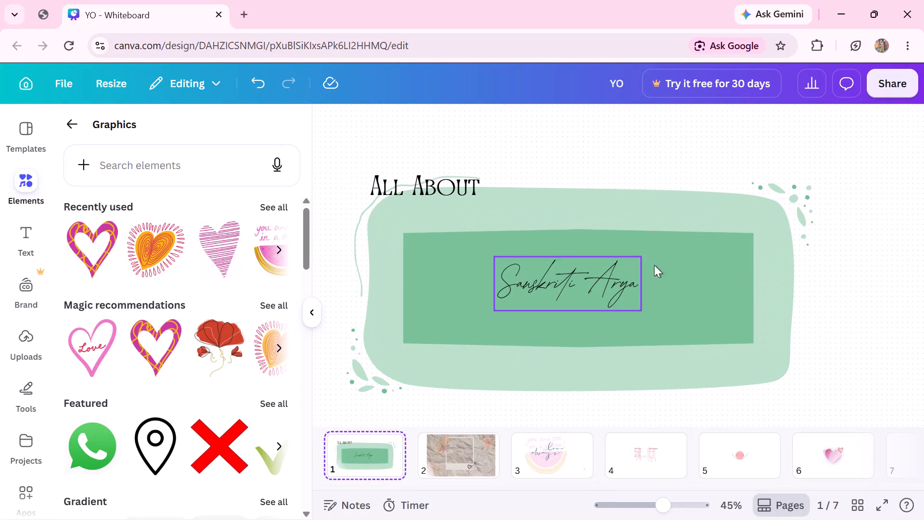
click(463, 475)
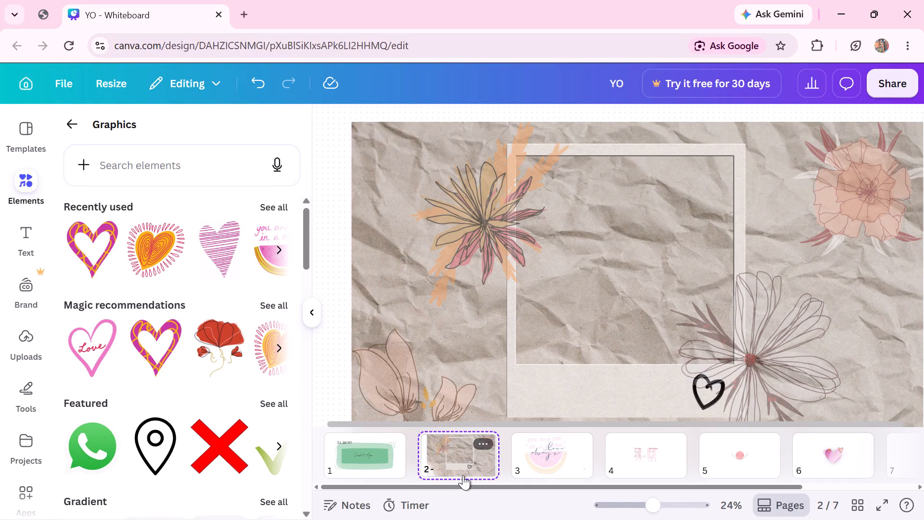
scroll(716, 252, down, 1)
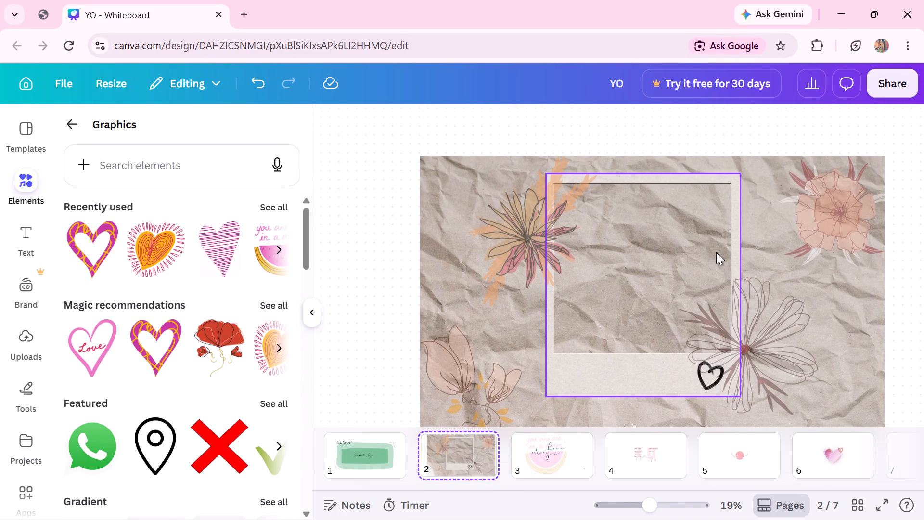
scroll(716, 252, down, 1)
scroll(716, 252, left, 1)
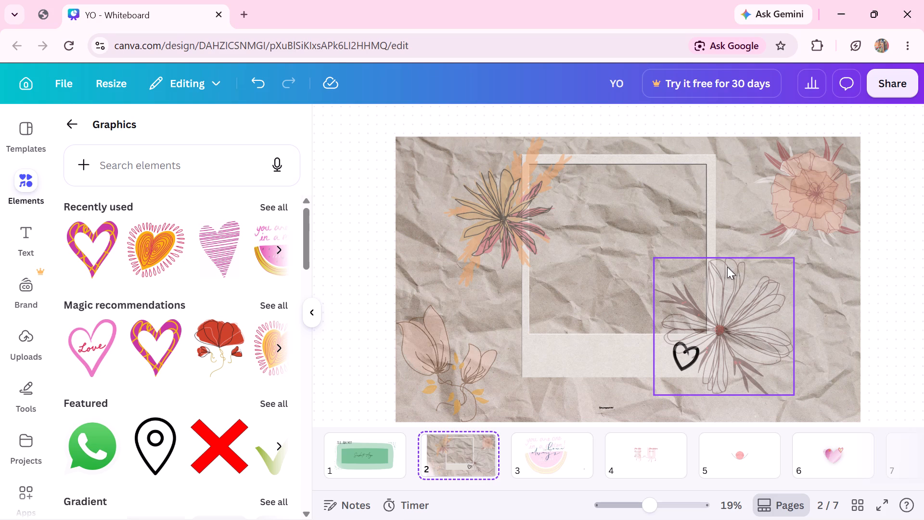
click(559, 436)
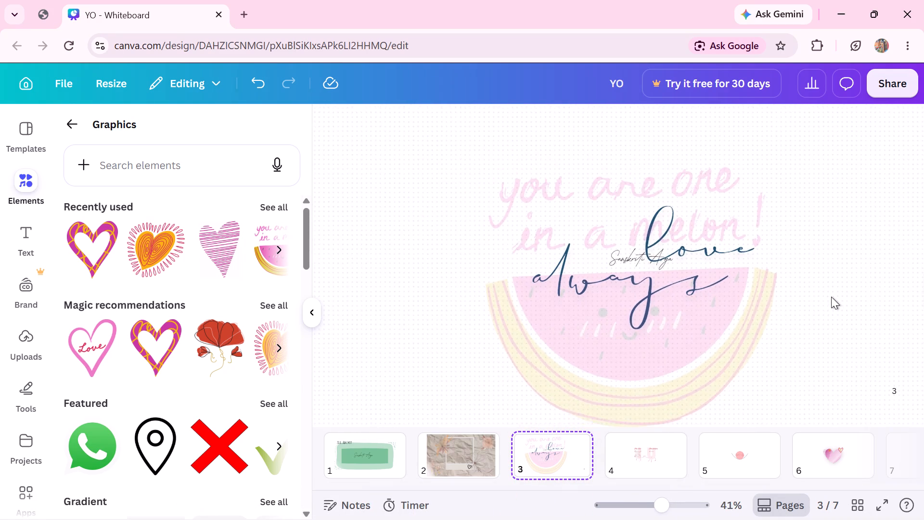
scroll(831, 297, down, 1)
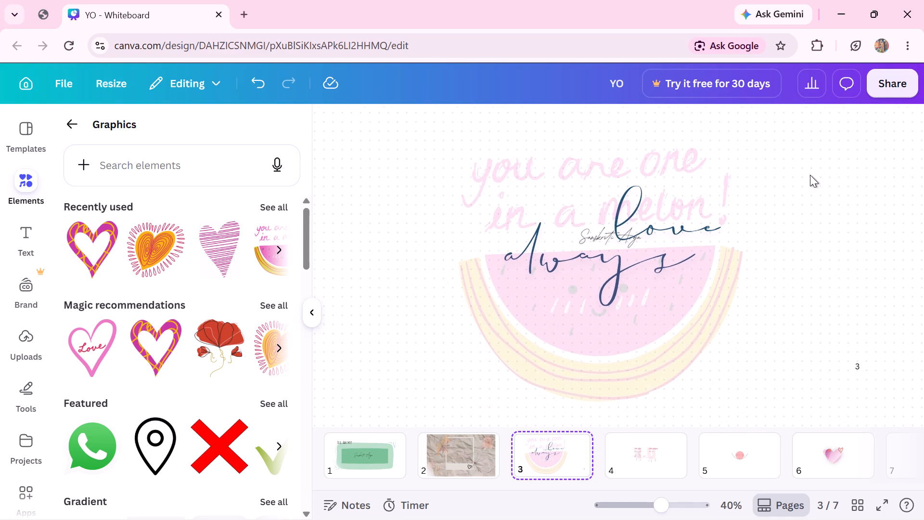
click(629, 440)
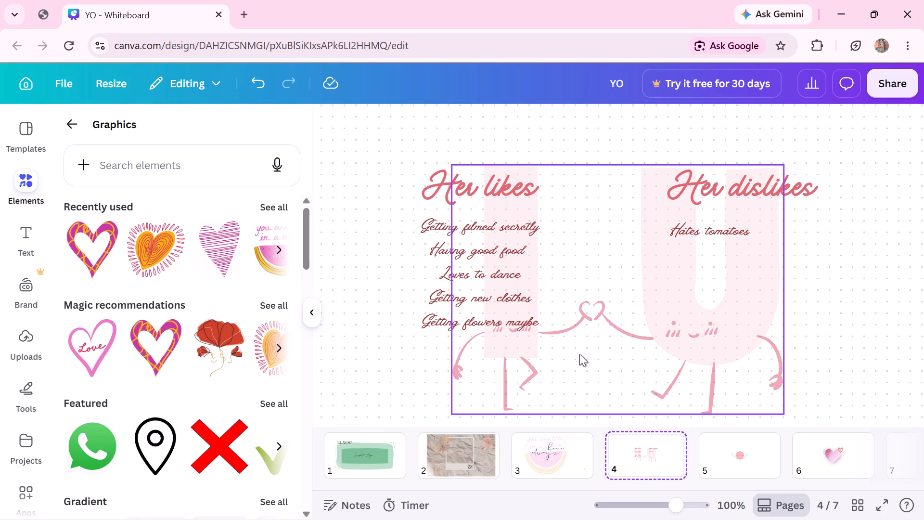
click(715, 451)
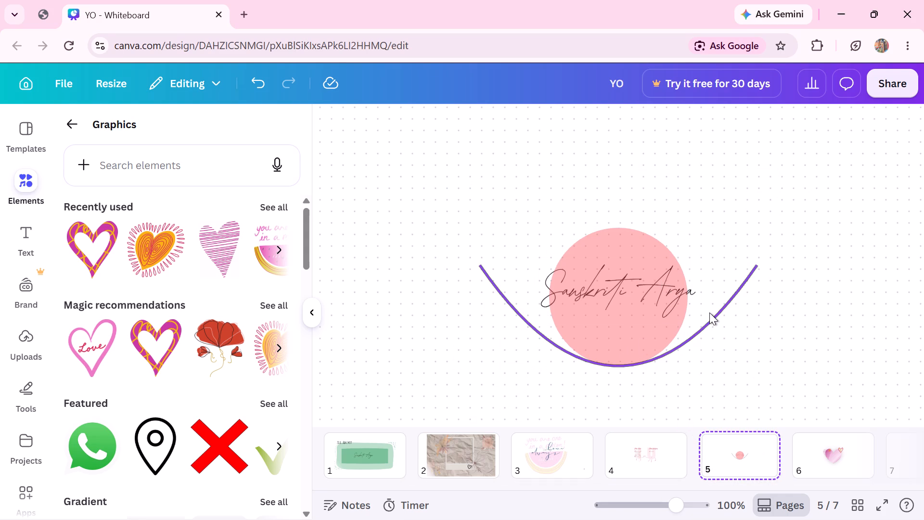
click(740, 281)
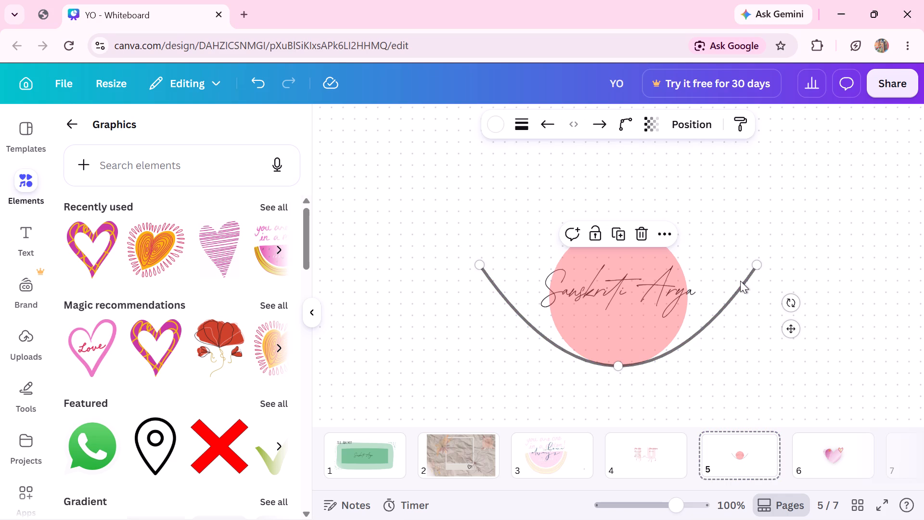
click(823, 222)
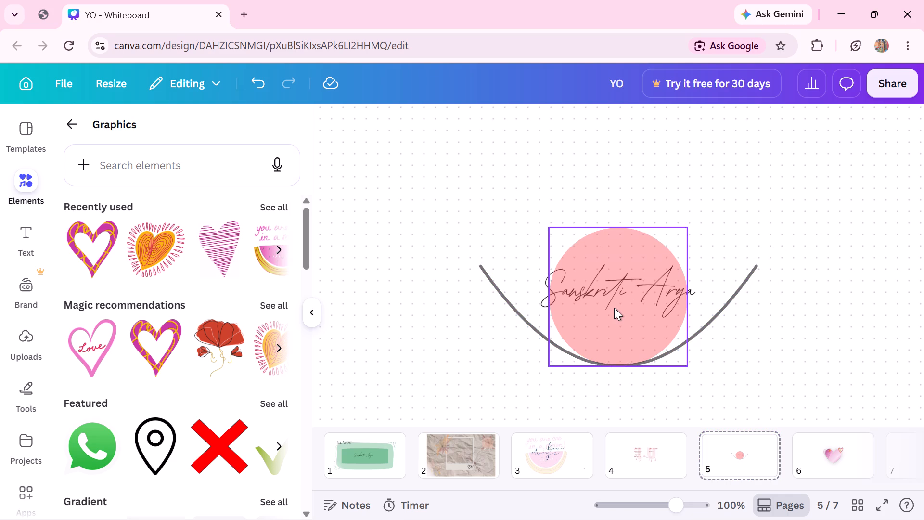
click(614, 308)
click(829, 458)
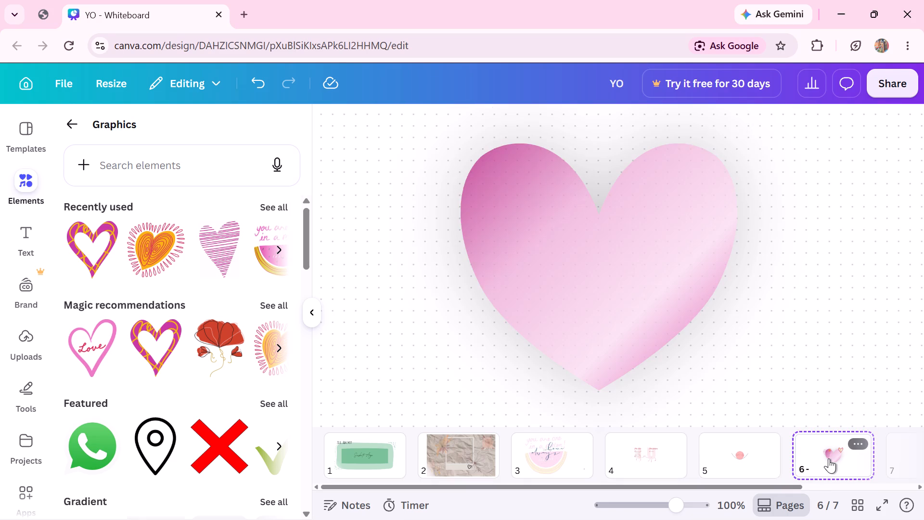
scroll(758, 454, left, 2)
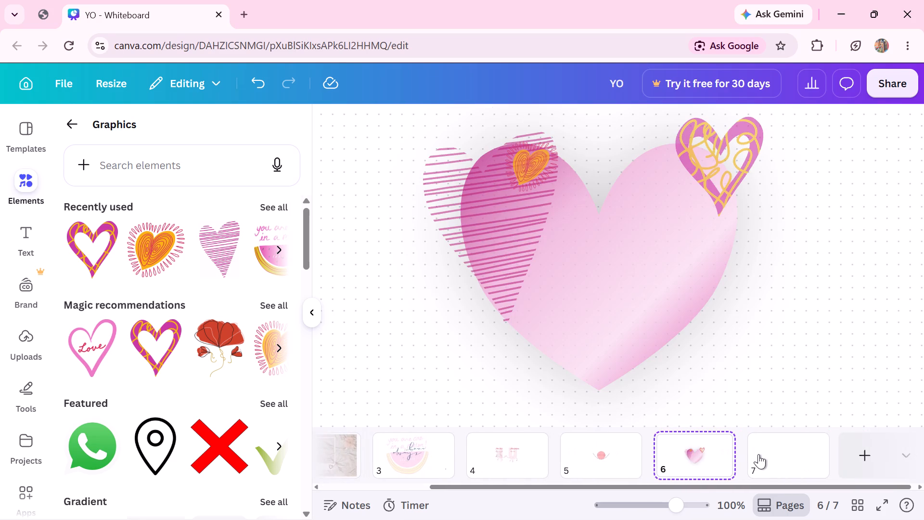
click(758, 454)
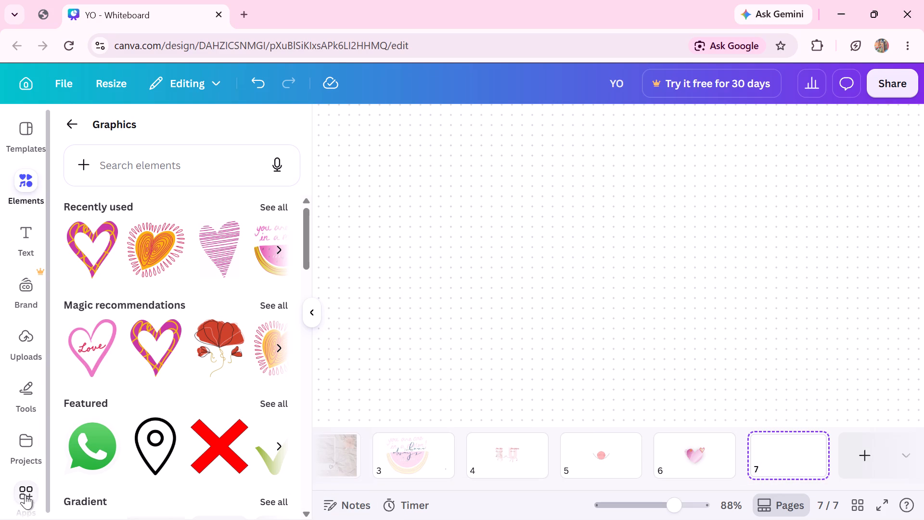
Bring up the whiteboard tools, return to page 6 and activate the Draw tool.
scroll(26, 427, down, 2)
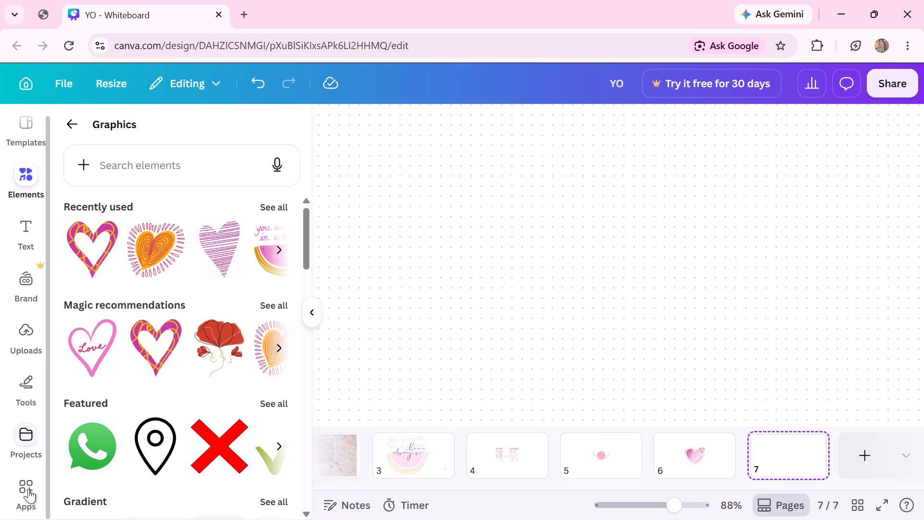
click(29, 438)
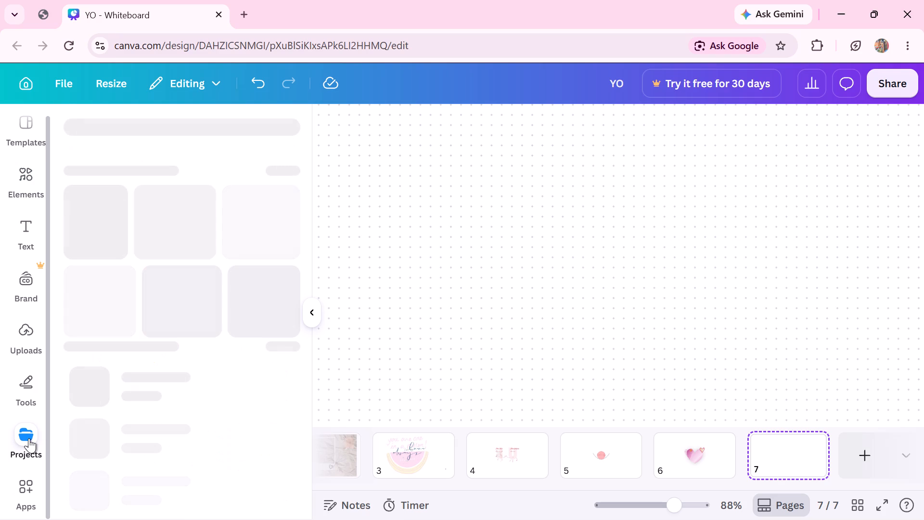
click(22, 382)
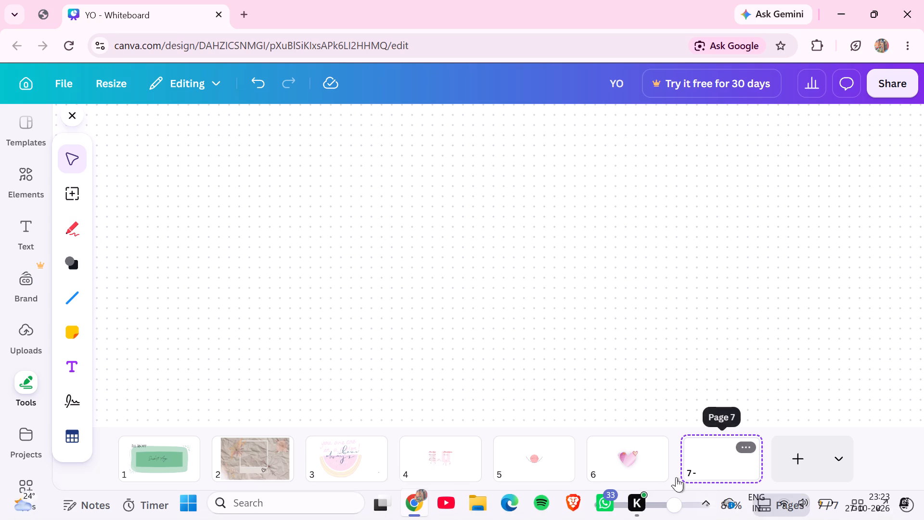
click(619, 450)
scroll(619, 450, down, 1)
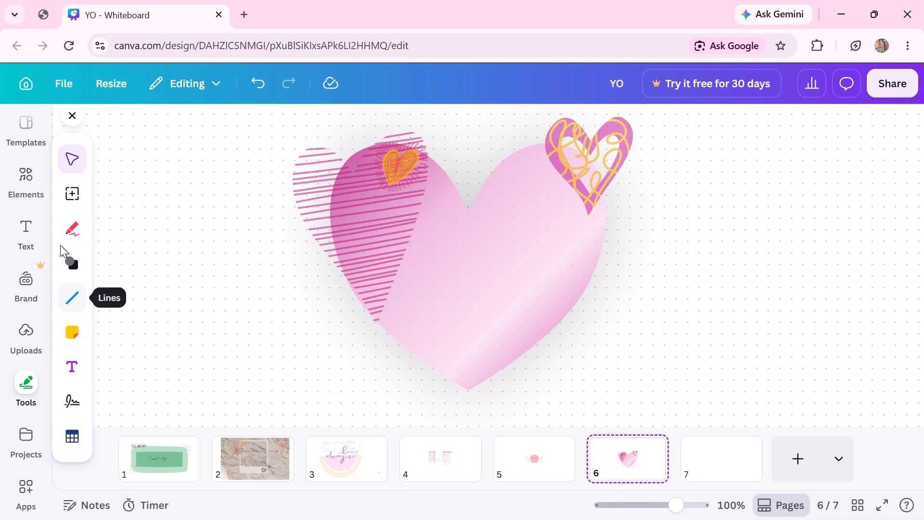
click(69, 233)
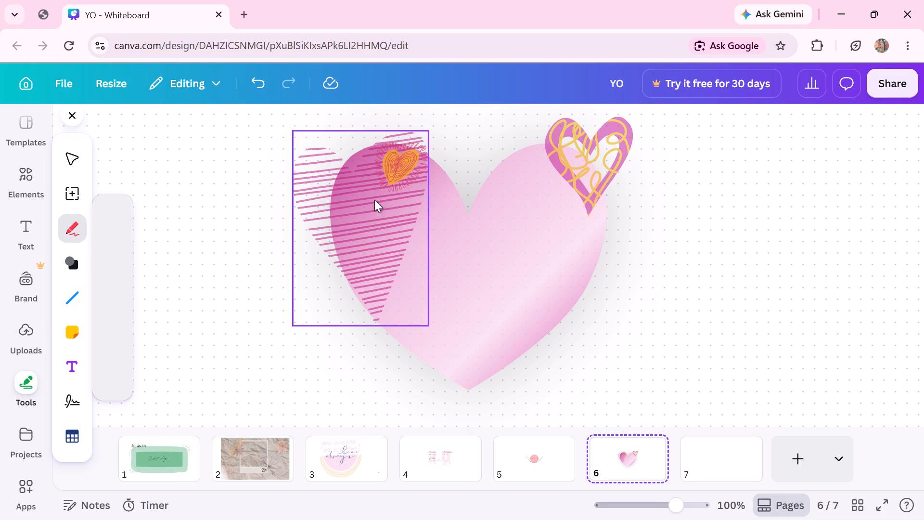
Reposition the striped magenta heart so it overlaps the outer edge of the large pink heart's left lobe, then deselect it.
drag(374, 200, 411, 213)
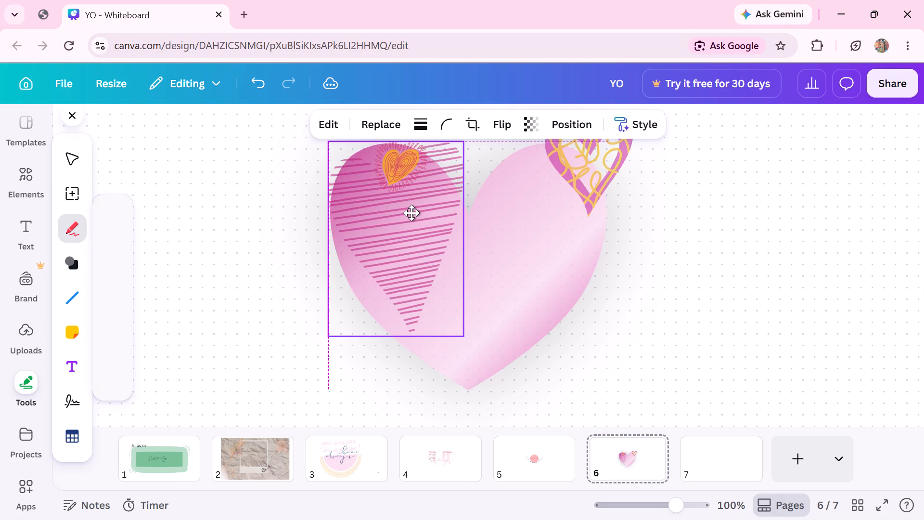
drag(411, 213, 540, 210)
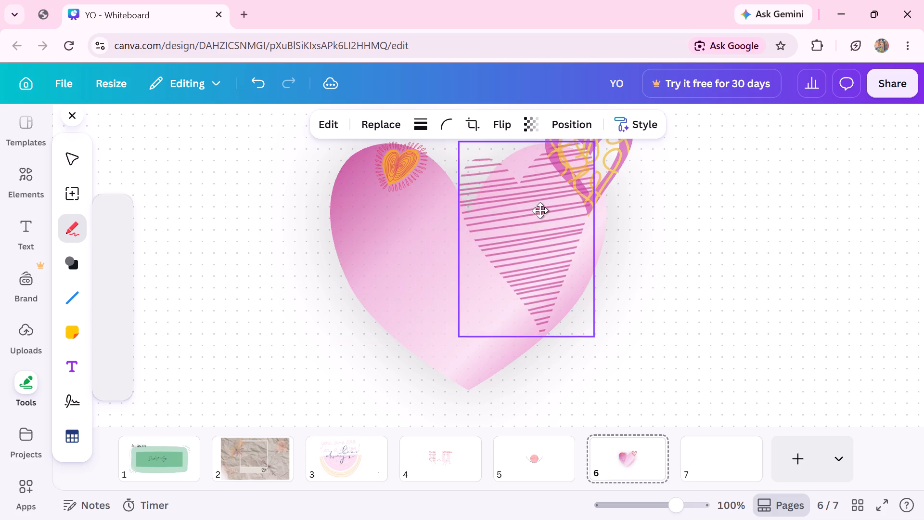
drag(540, 210, 370, 198)
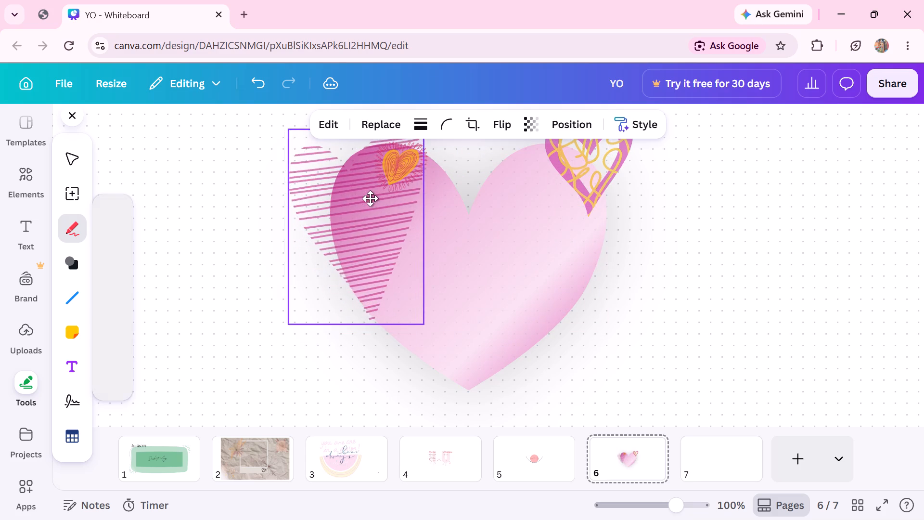
drag(370, 198, 371, 201)
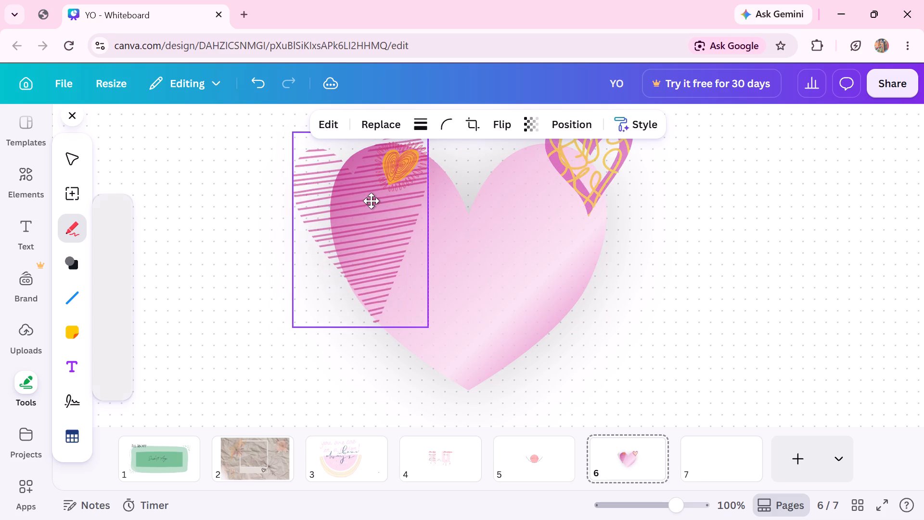
drag(371, 201, 369, 200)
click(227, 291)
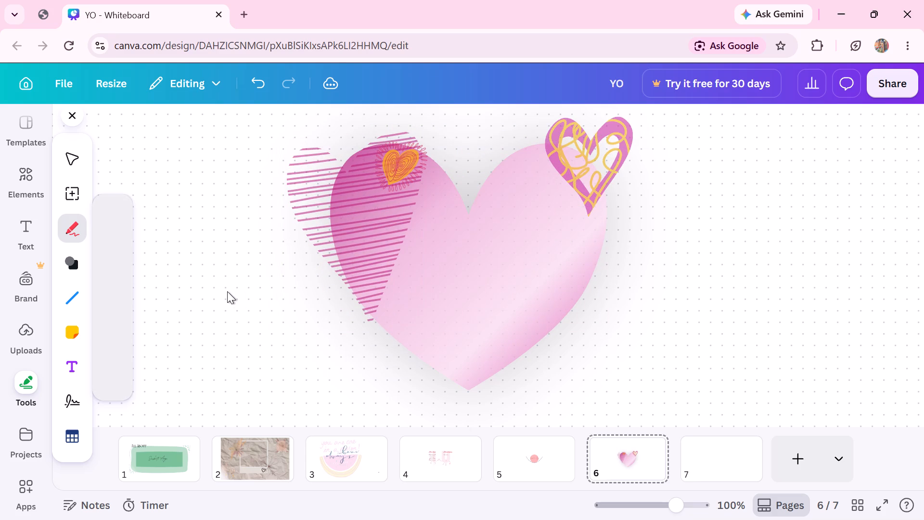
Turn the Draw tool off and on again to bring up its drawing options.
click(67, 229)
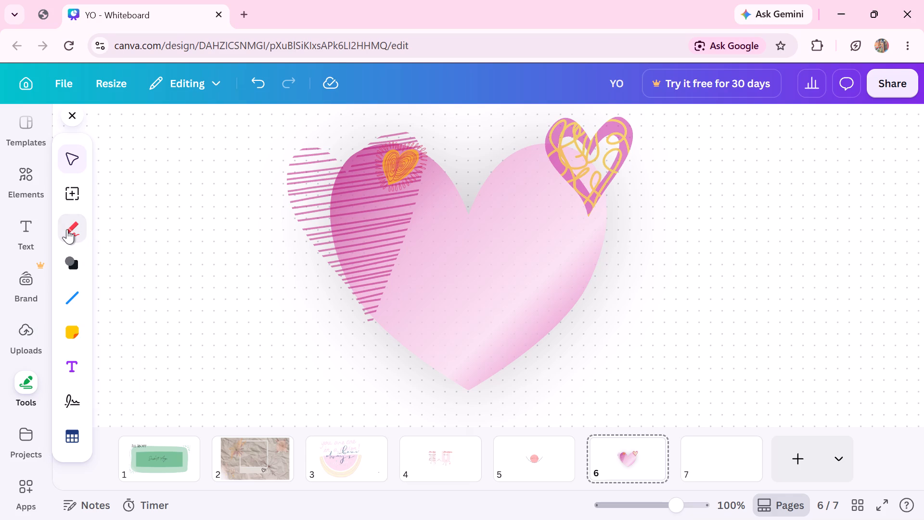
click(67, 229)
click(108, 275)
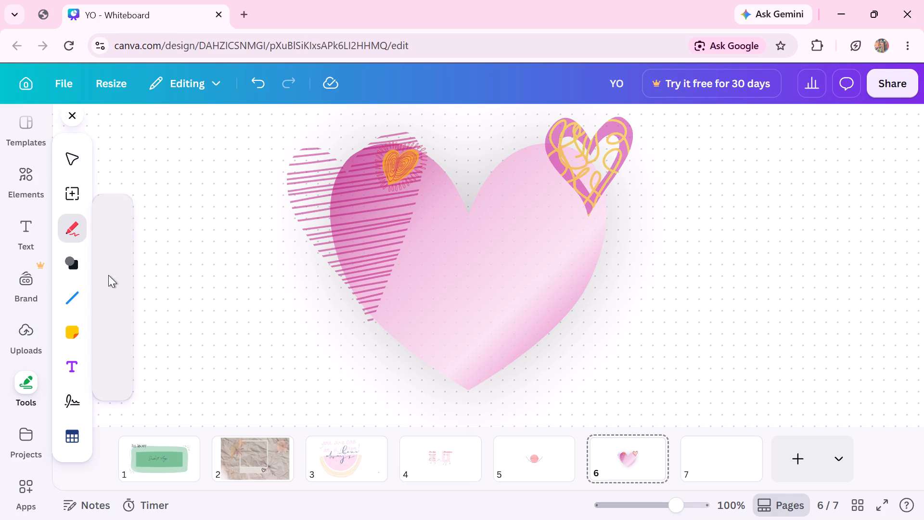
Dismiss the low-battery notice to return to the whiteboard.
click(543, 292)
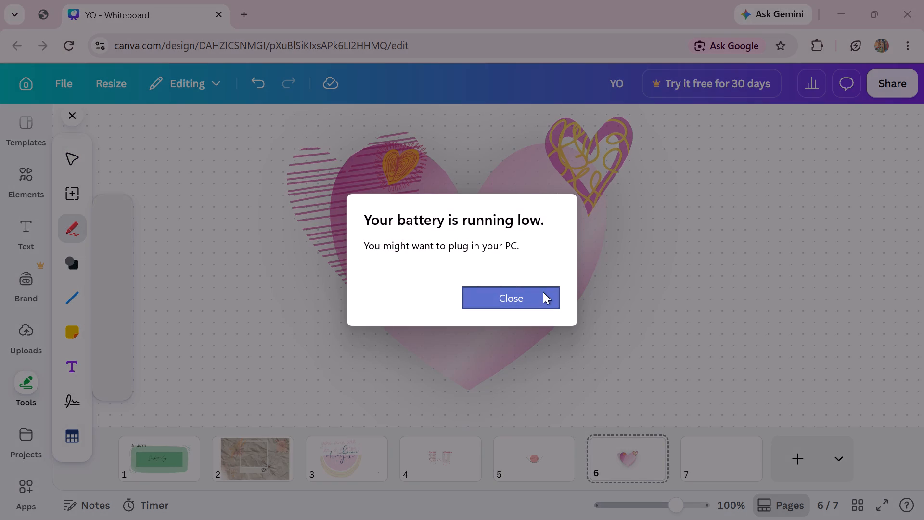
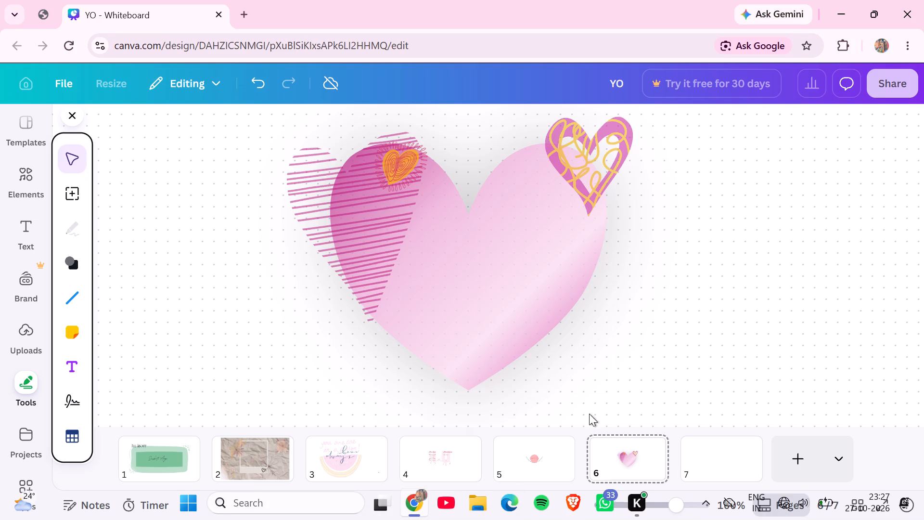
Look over page 5, then examine the watermelon artwork and its lettering on page 3.
click(550, 443)
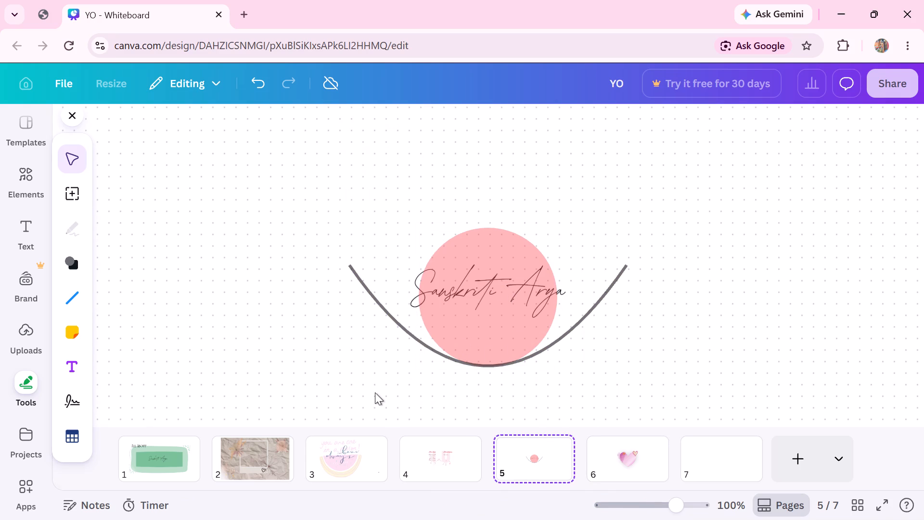
click(345, 451)
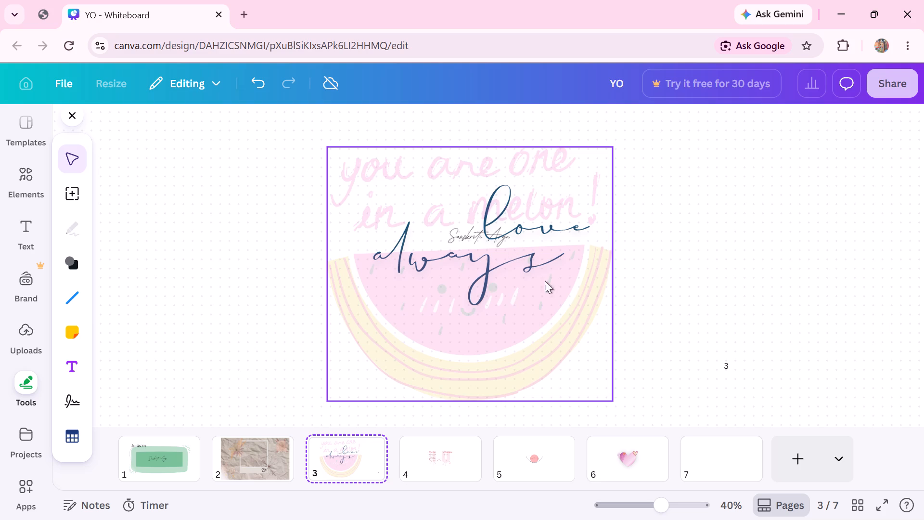
click(569, 249)
click(538, 271)
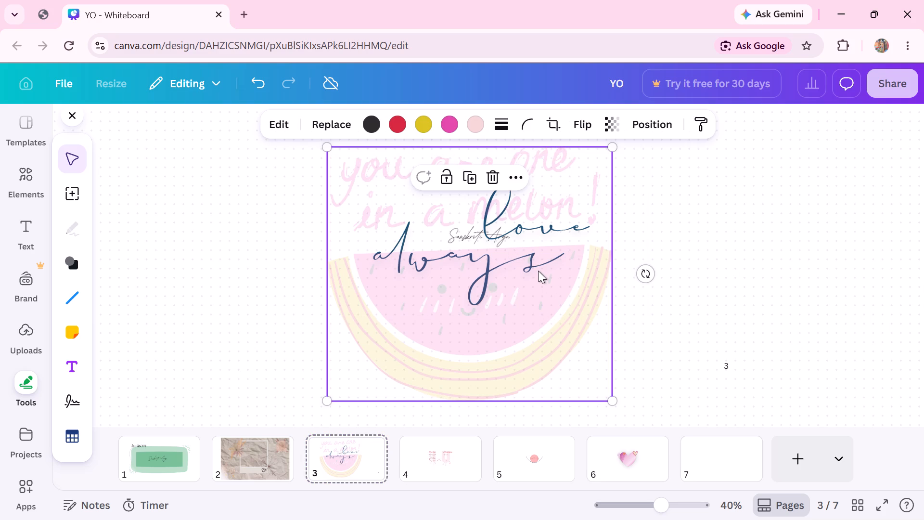
click(464, 276)
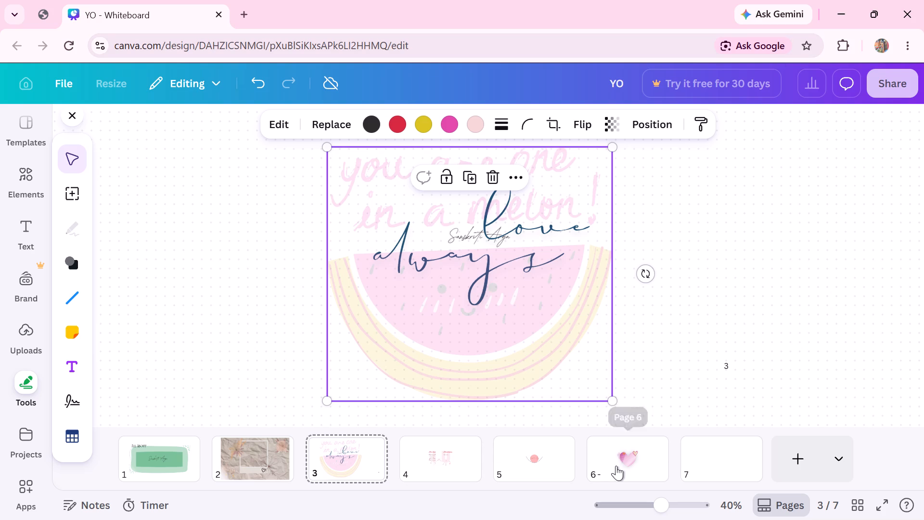
On page 2, shift the pale pink tulips slightly over the crumpled paper's left edge, flush with its bottom edge, and deselect them.
click(283, 459)
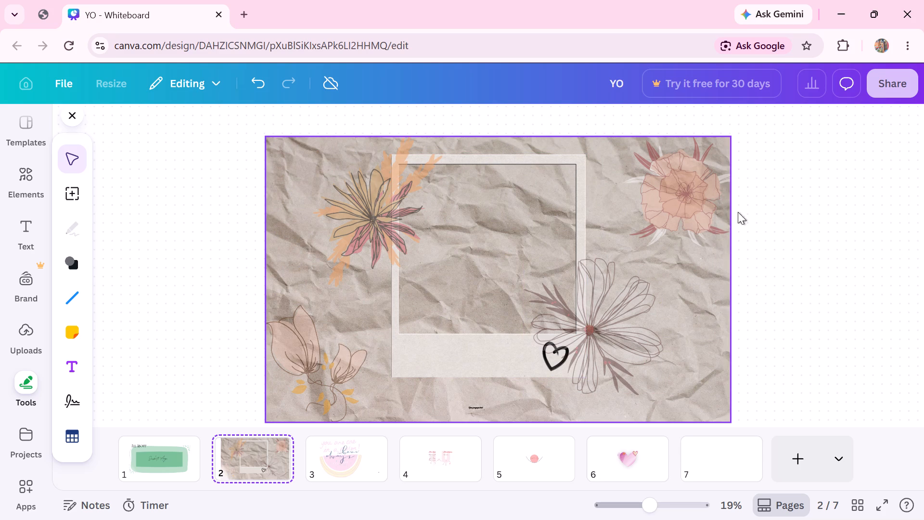
click(709, 220)
click(527, 257)
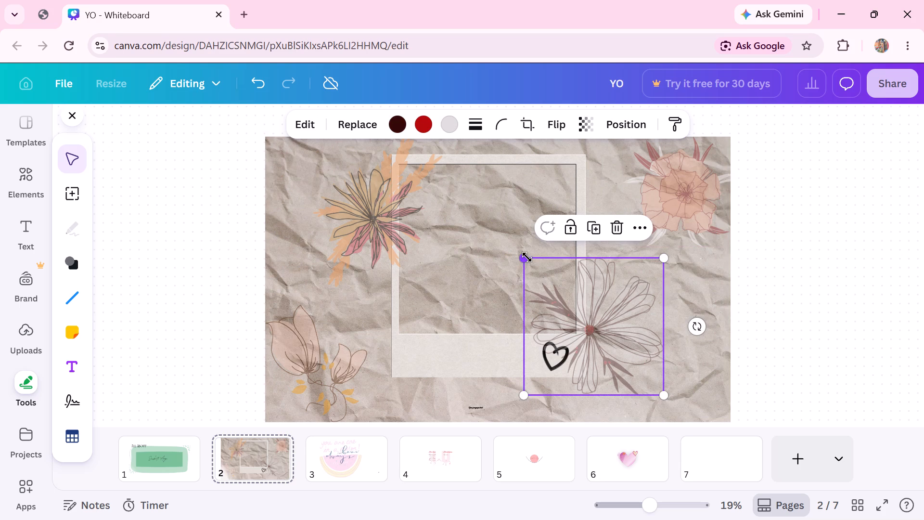
click(449, 299)
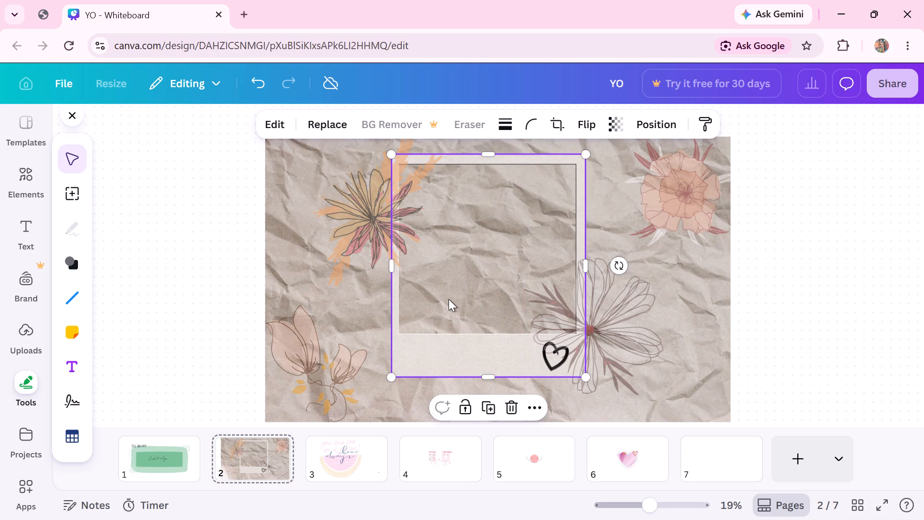
click(703, 323)
click(703, 323)
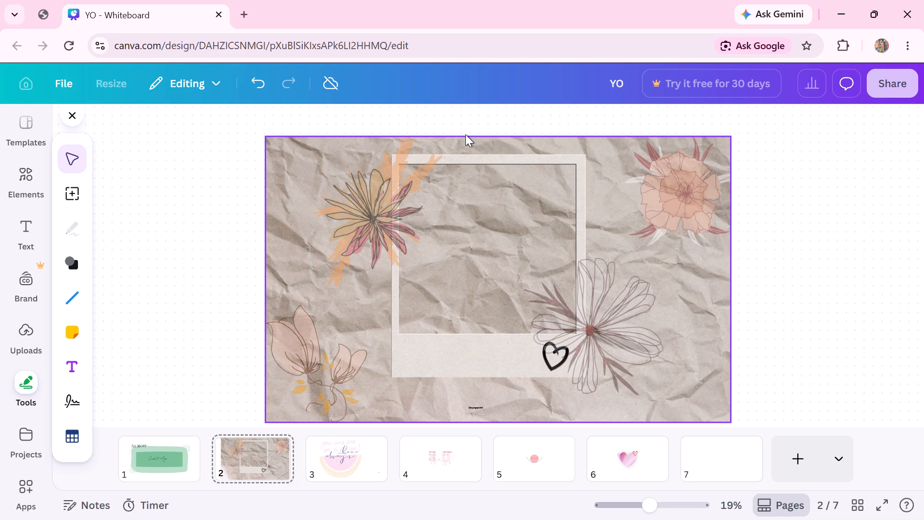
drag(335, 347, 321, 322)
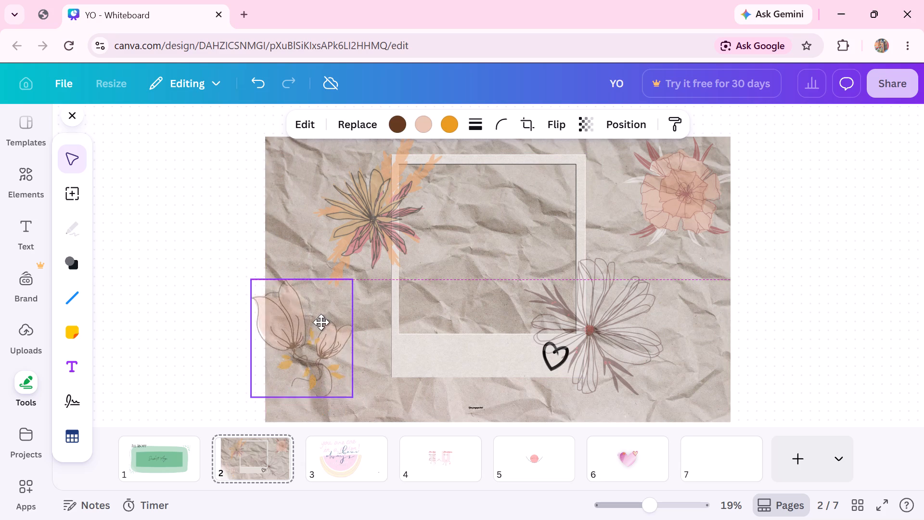
drag(321, 322, 330, 347)
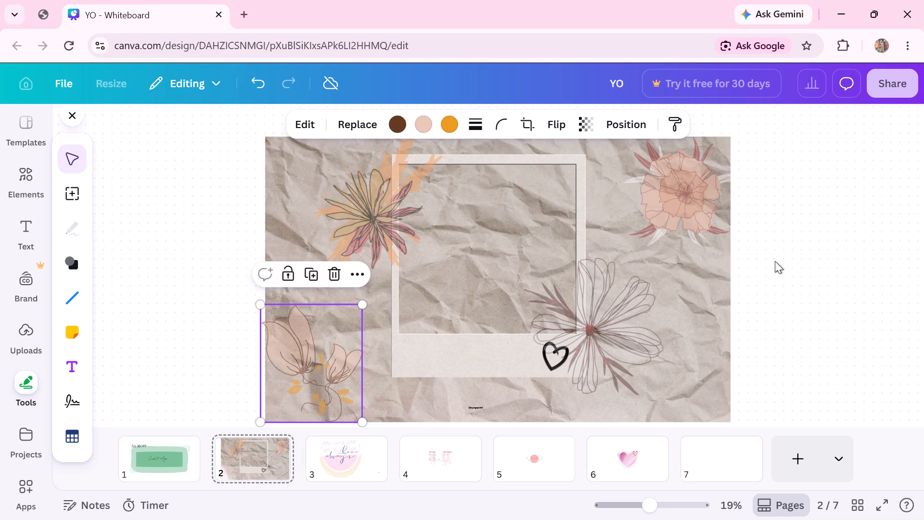
click(871, 220)
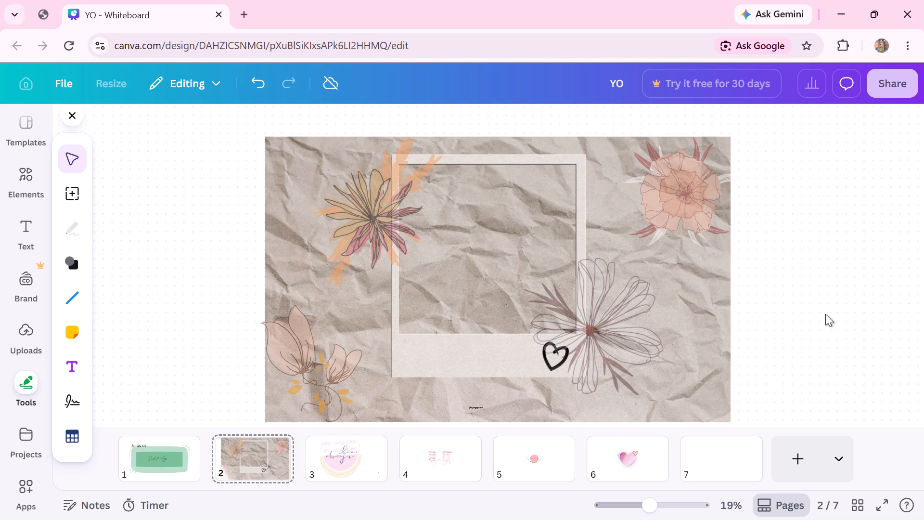
Shift the yellow-and-pink flower slightly left, away from the photo frame and flush with the crumpled paper's top edge, then deselect it.
click(339, 396)
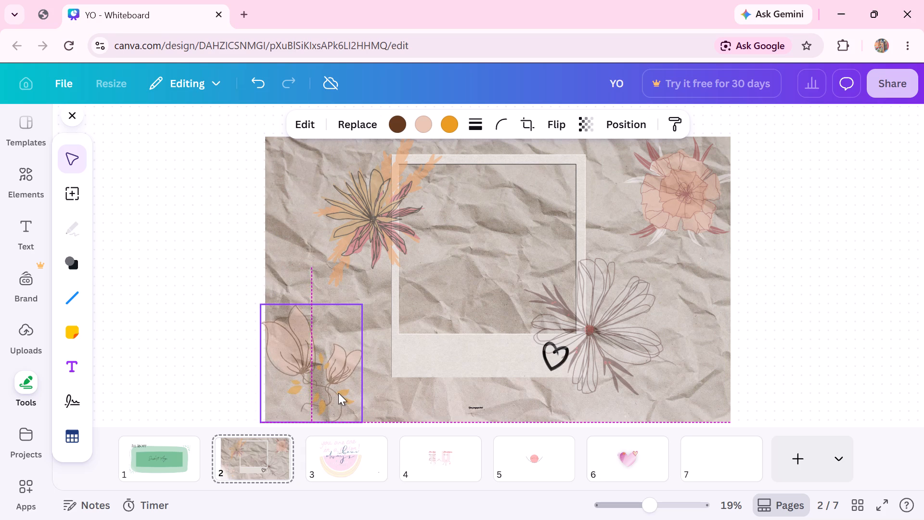
click(645, 316)
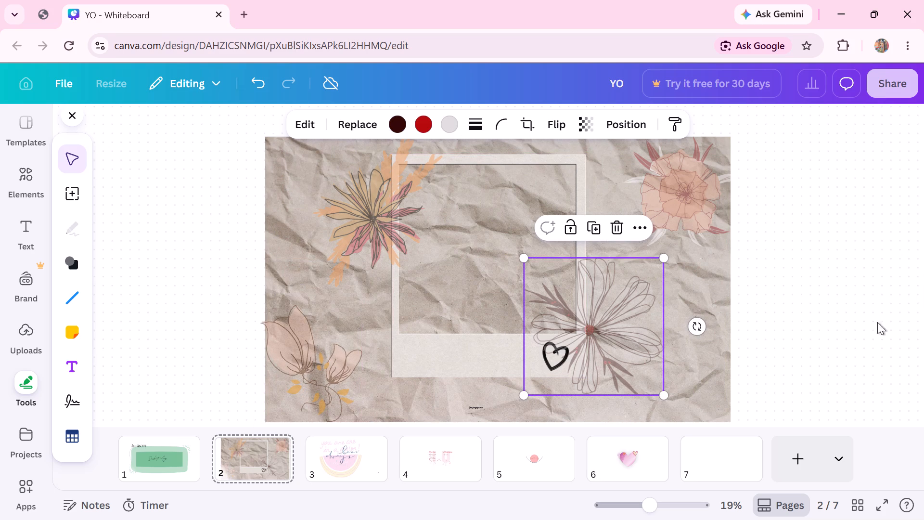
click(696, 198)
click(696, 198)
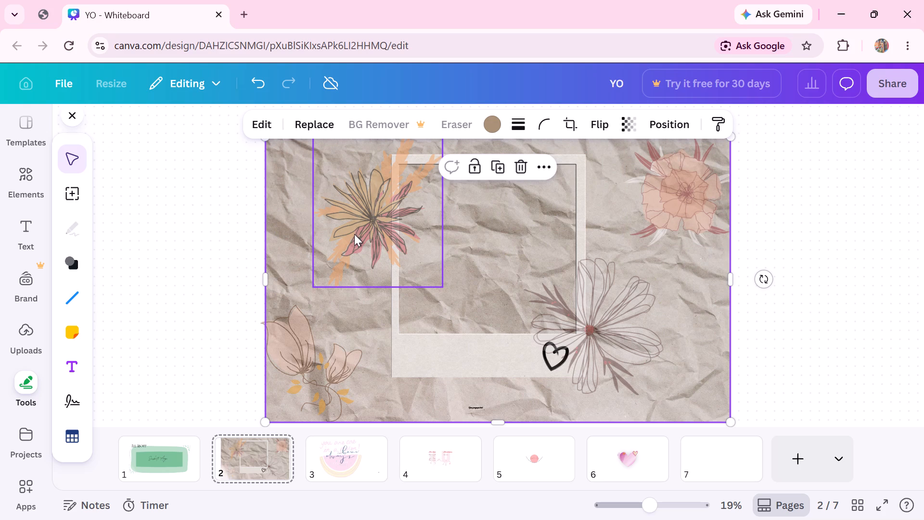
drag(365, 230, 372, 232)
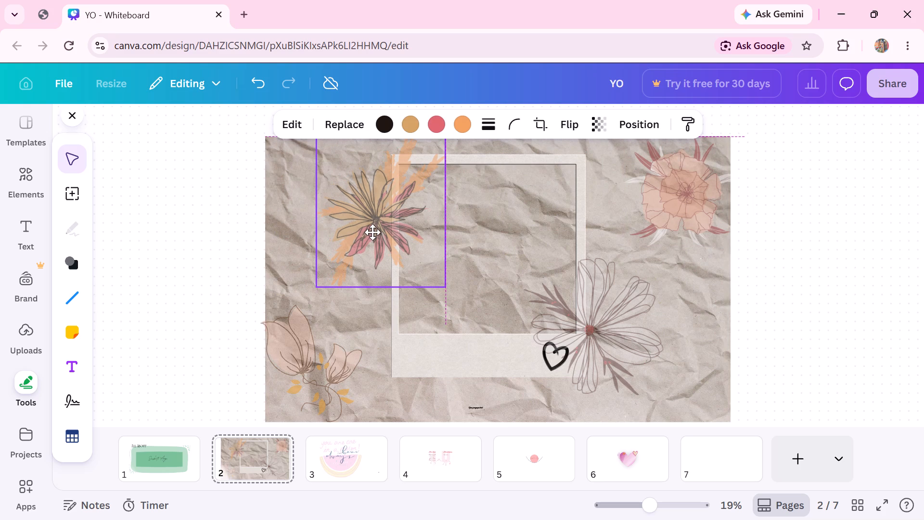
drag(372, 232, 363, 223)
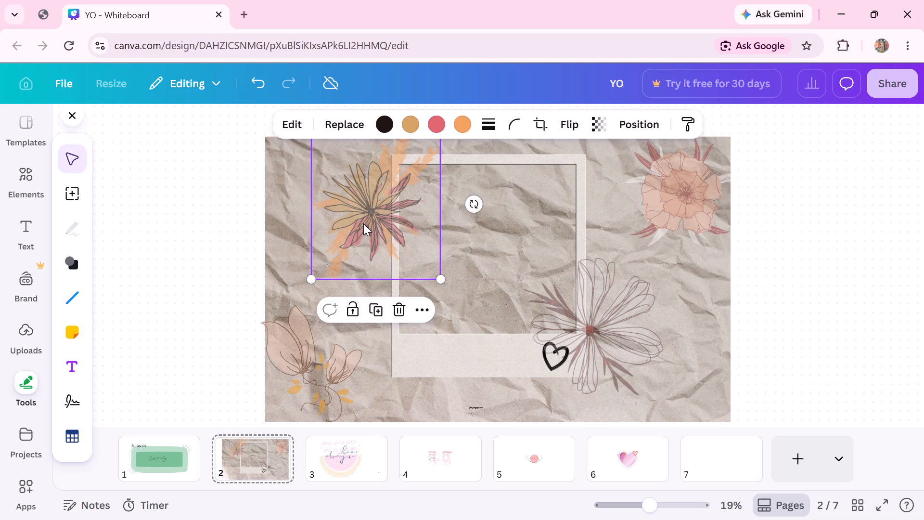
click(923, 184)
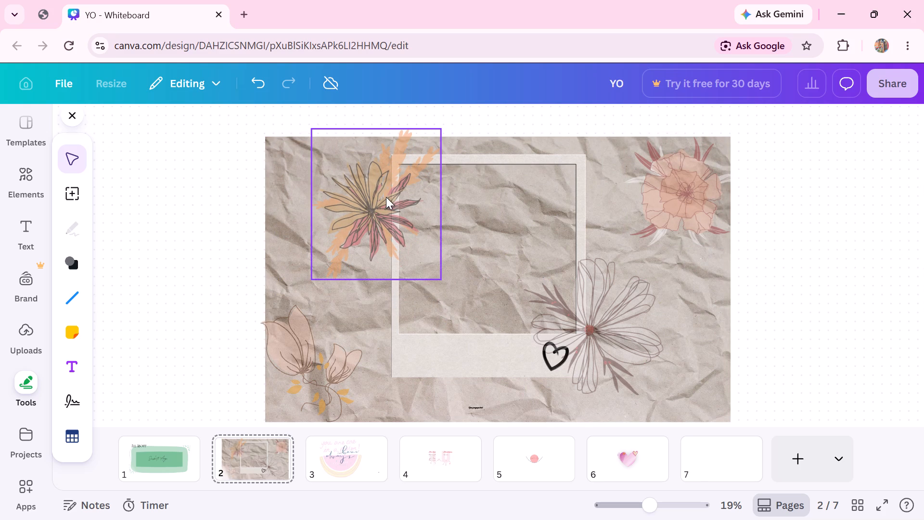
click(386, 197)
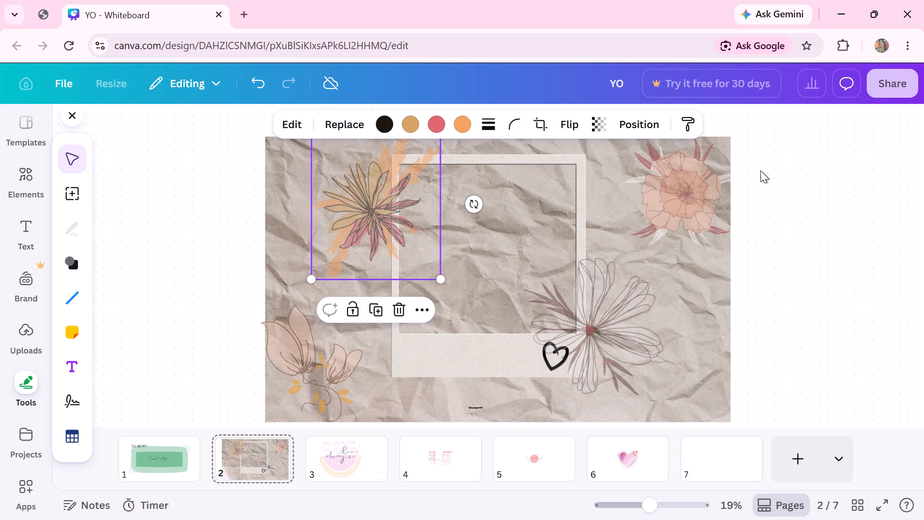
click(760, 170)
drag(357, 207, 357, 209)
drag(357, 209, 350, 212)
click(923, 184)
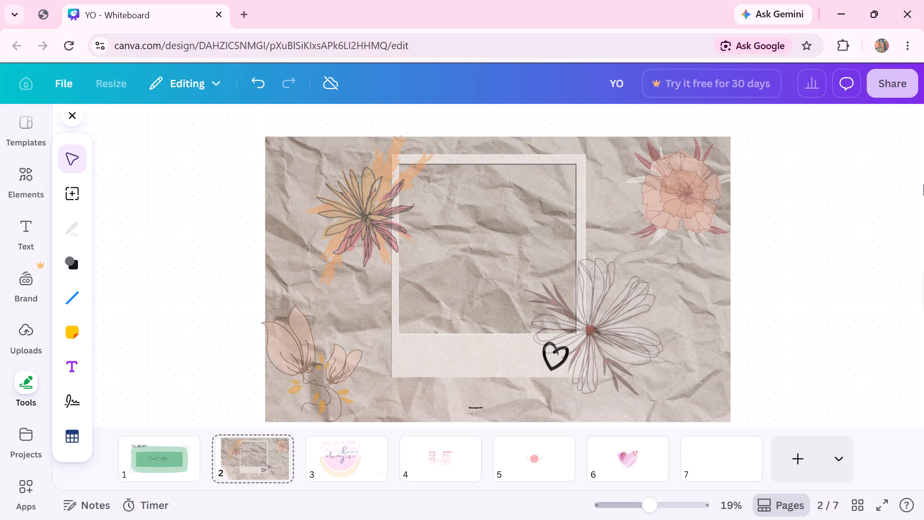
click(377, 219)
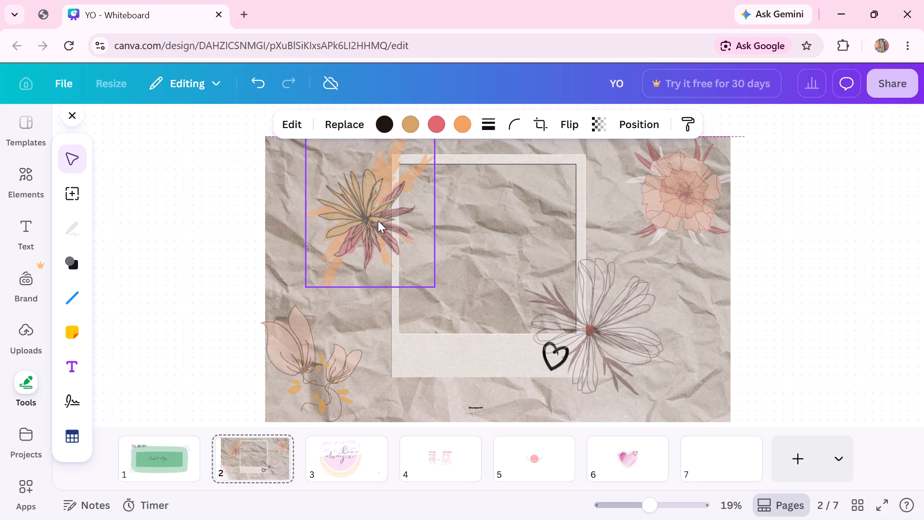
click(762, 222)
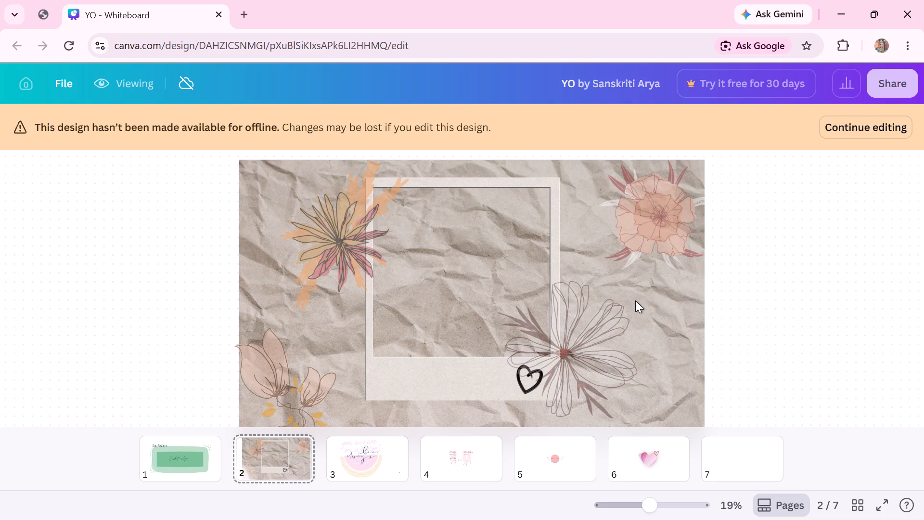
Open page 3 to view its watermelon artwork.
click(363, 468)
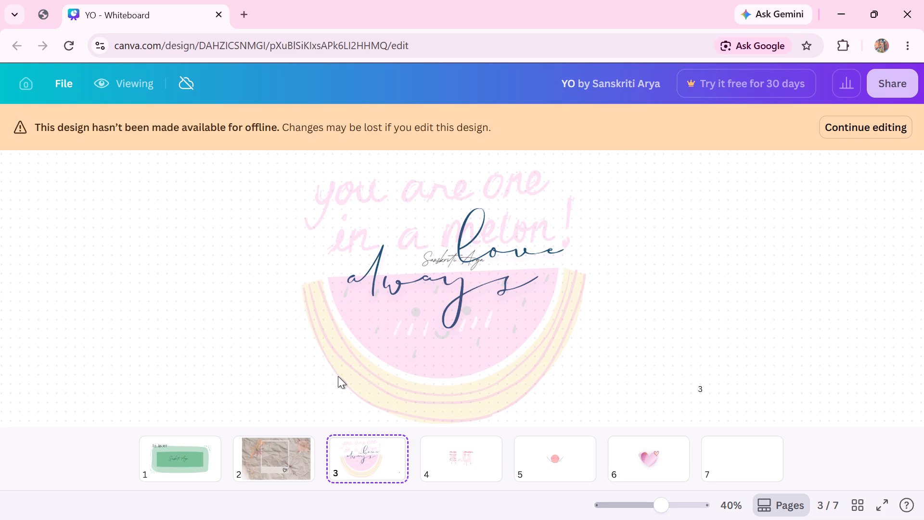
Look over page 4 with the likes and dislikes lists, then page 6 with the heart artwork.
click(408, 341)
click(461, 432)
click(464, 446)
click(566, 267)
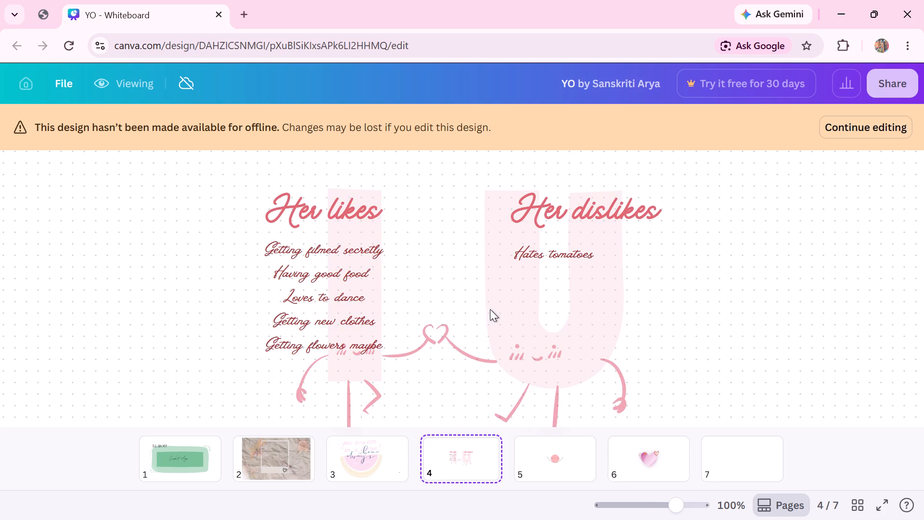
click(659, 446)
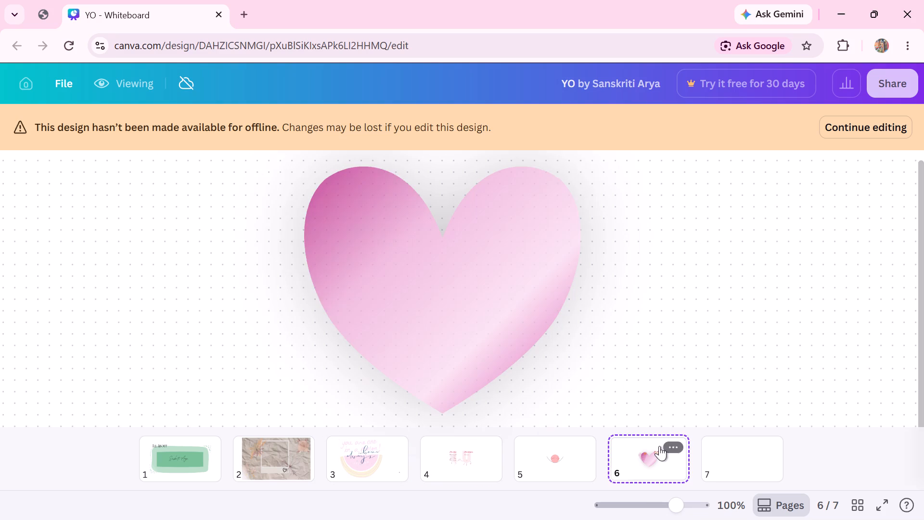
click(507, 336)
Check the computer's Wi-Fi connection status, then return to the whiteboard.
drag(876, 513, 807, 519)
click(807, 519)
click(785, 519)
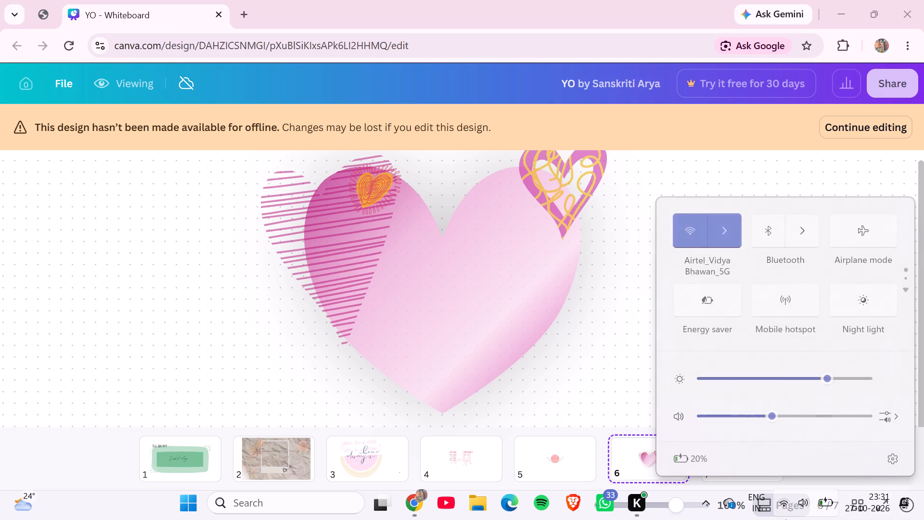
click(785, 519)
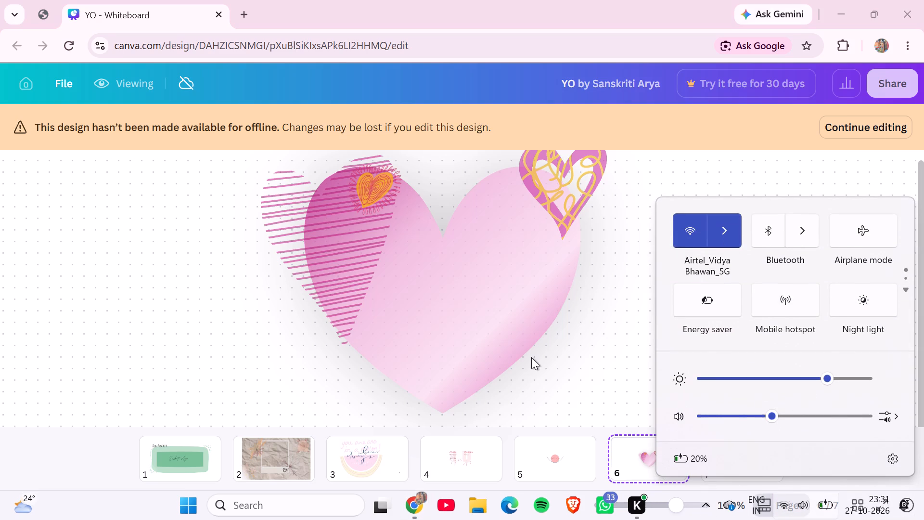
click(721, 226)
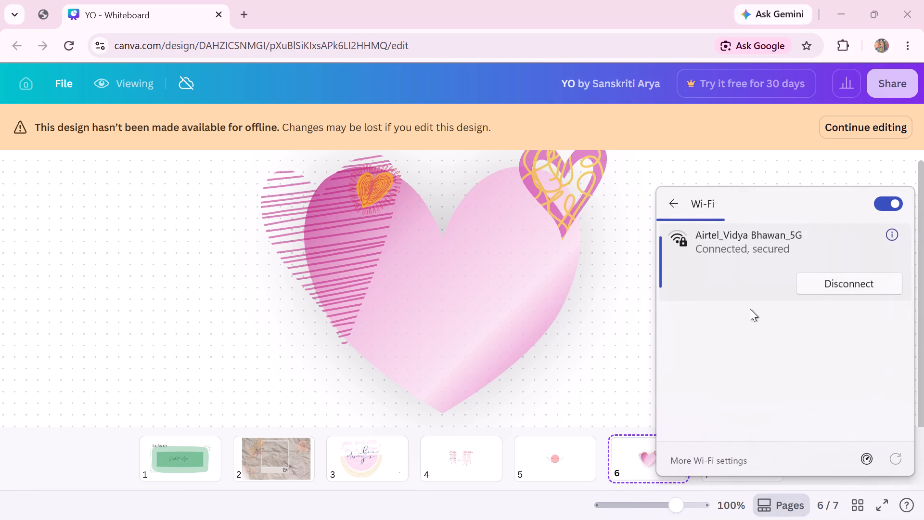
click(472, 245)
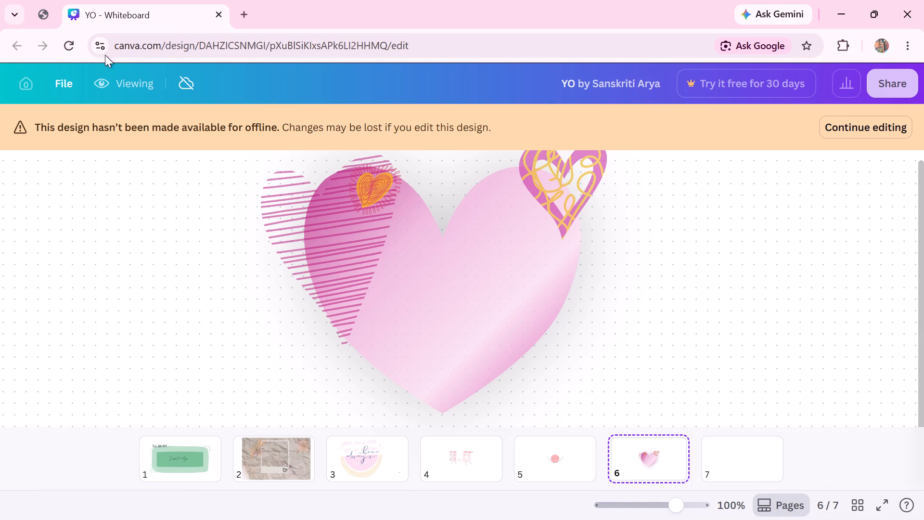
Reload the whiteboard site despite unsaved changes, and retry loading it.
click(79, 45)
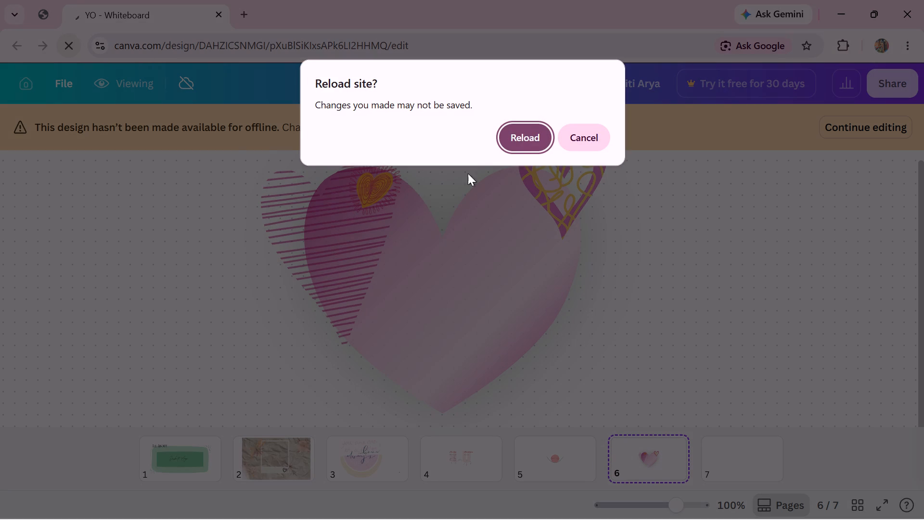
click(512, 150)
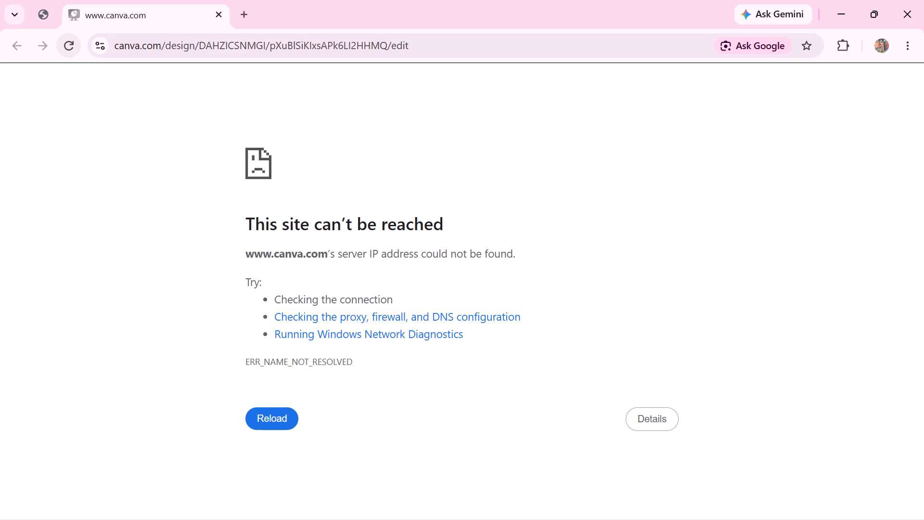
click(267, 418)
click(267, 418)
click(267, 418)
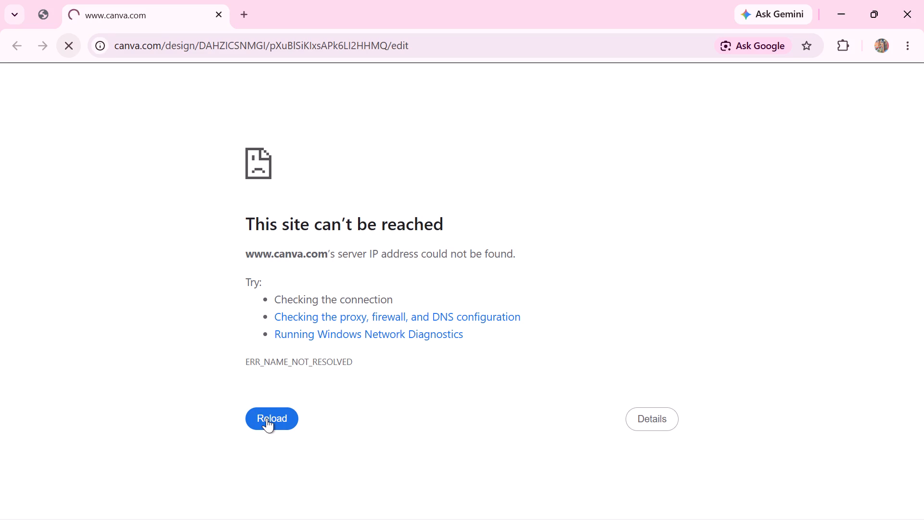
click(267, 418)
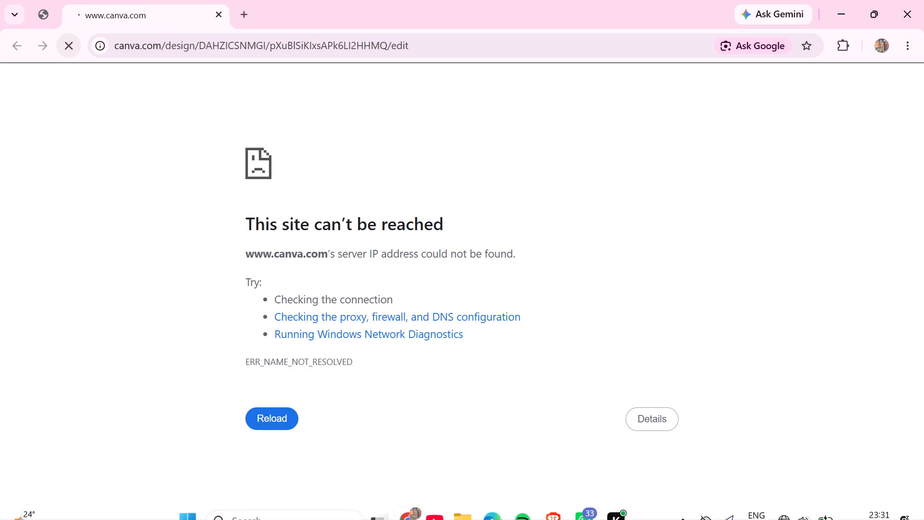
Switch the Wi-Fi connection from the 5G Airtel network to its 2.4G counterpart and return to the browser.
click(791, 513)
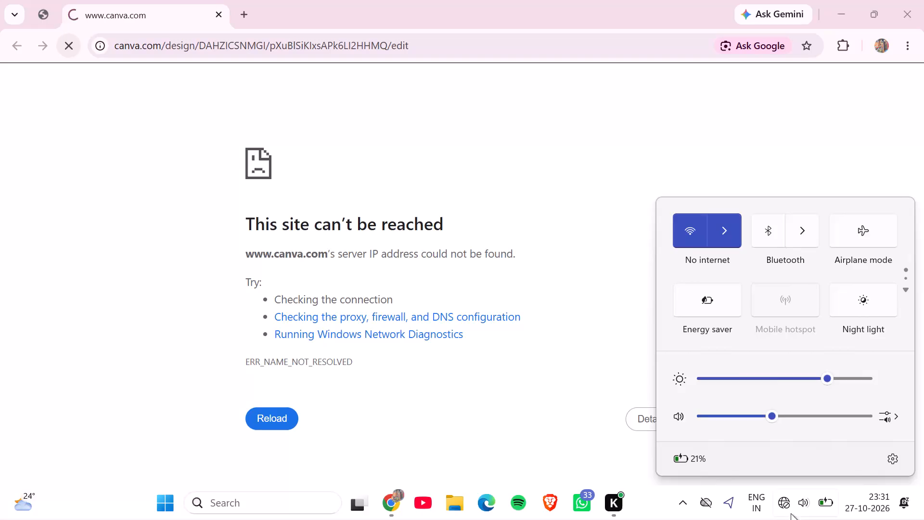
click(715, 238)
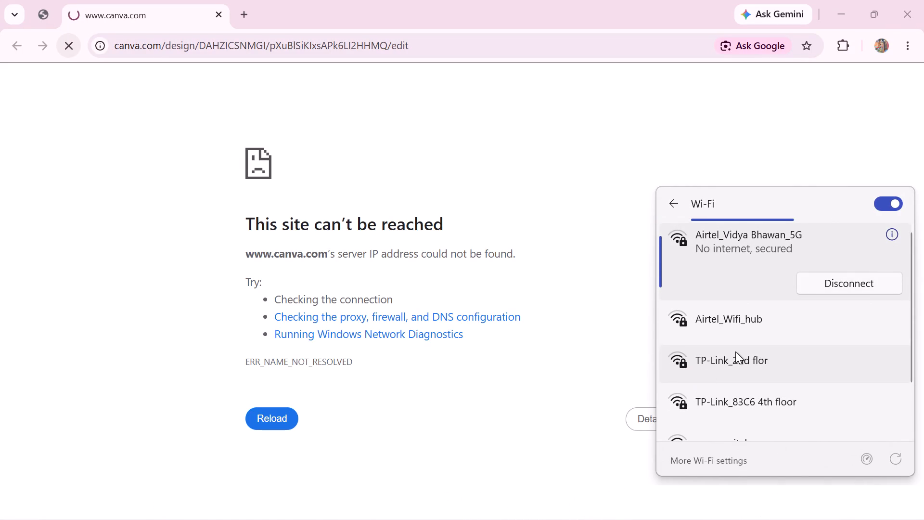
scroll(775, 339, up, 3)
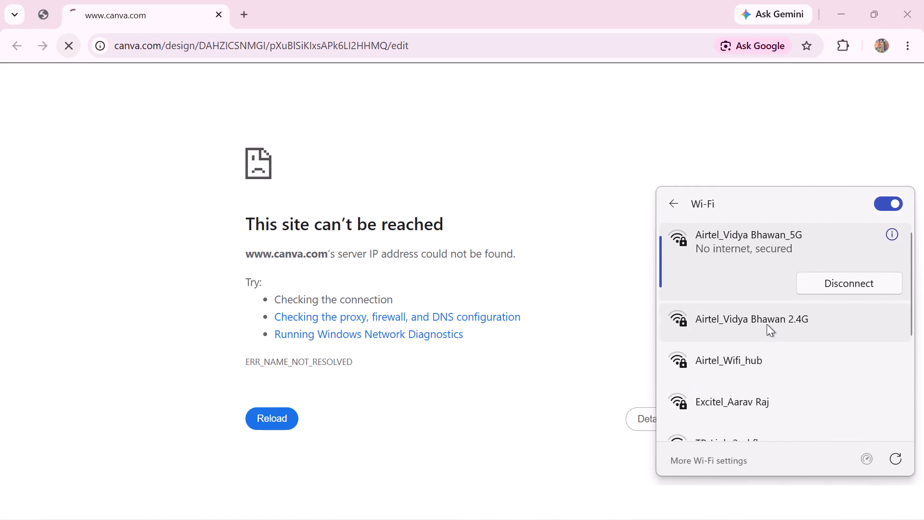
click(767, 324)
click(826, 351)
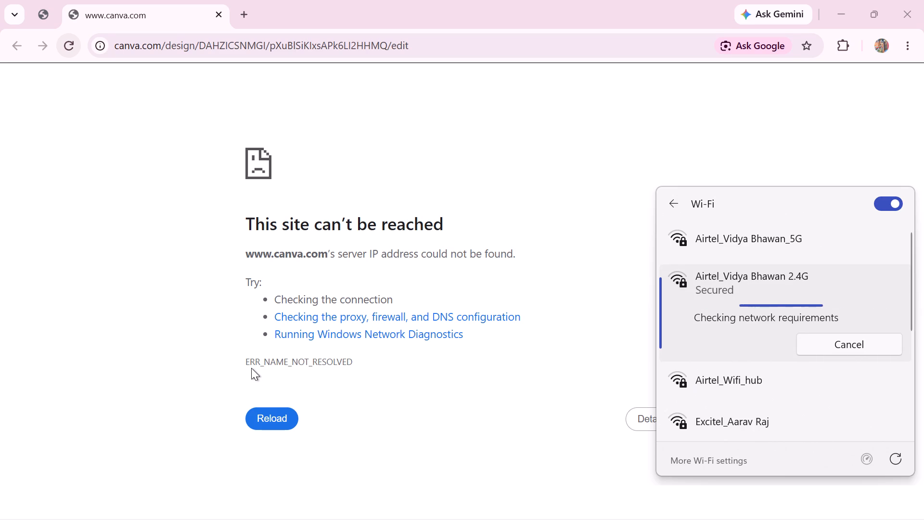
click(249, 408)
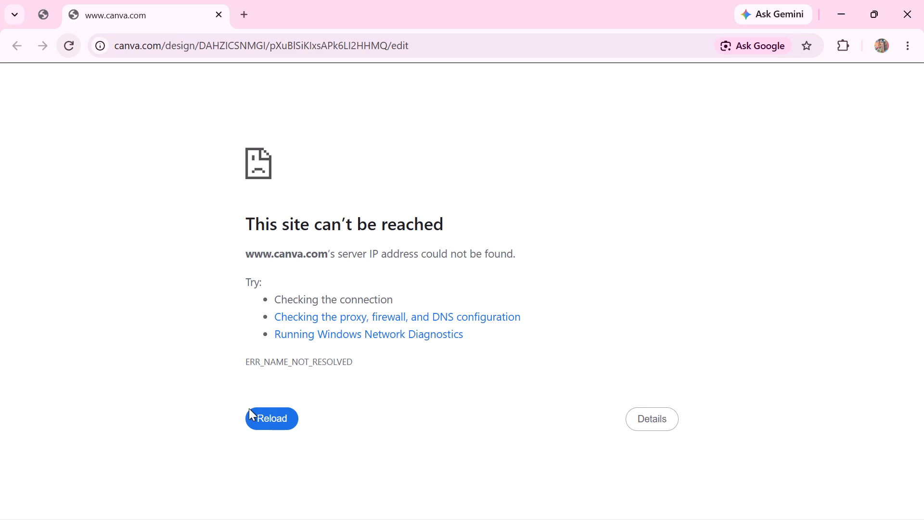
Retry loading the whiteboard over the new connection, checking the Wi-Fi status and the connection troubleshooting details.
click(264, 423)
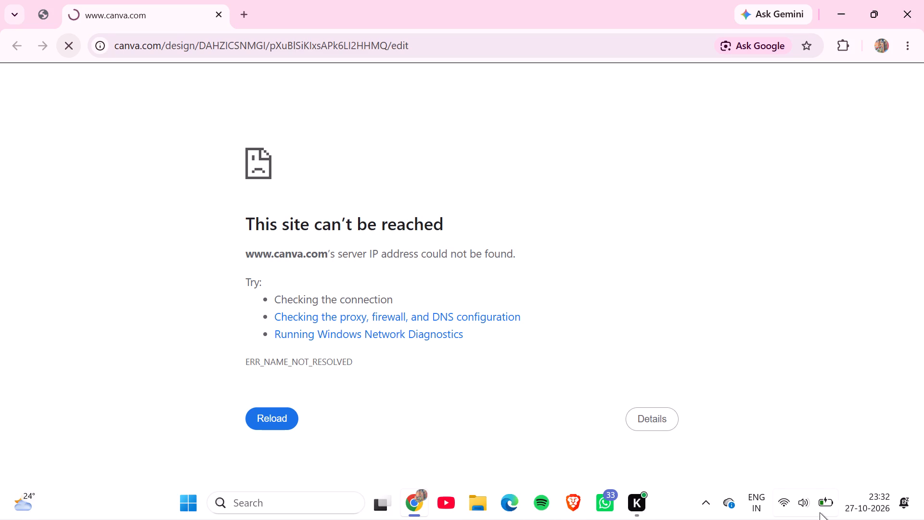
click(820, 512)
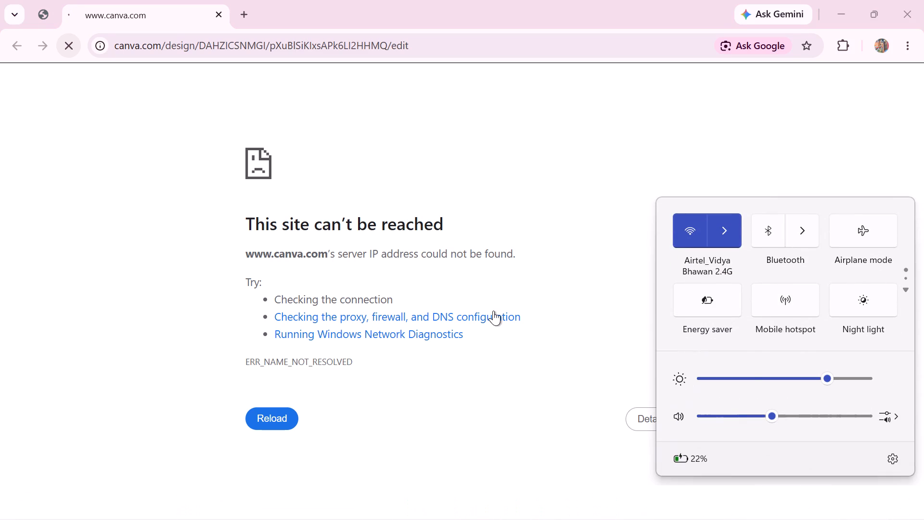
click(493, 311)
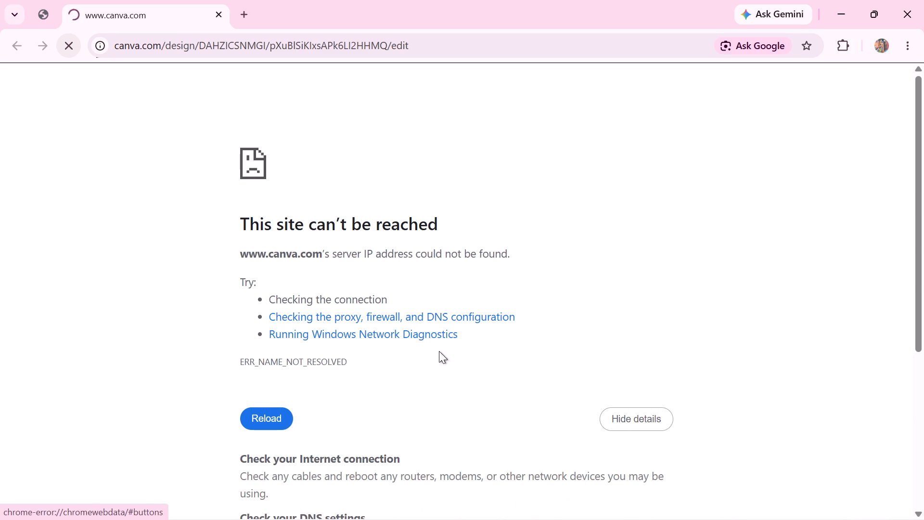
click(285, 414)
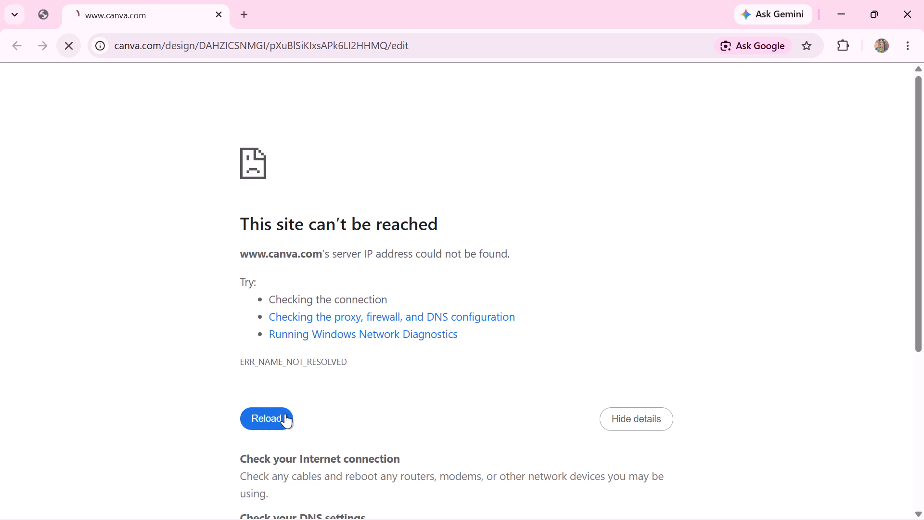